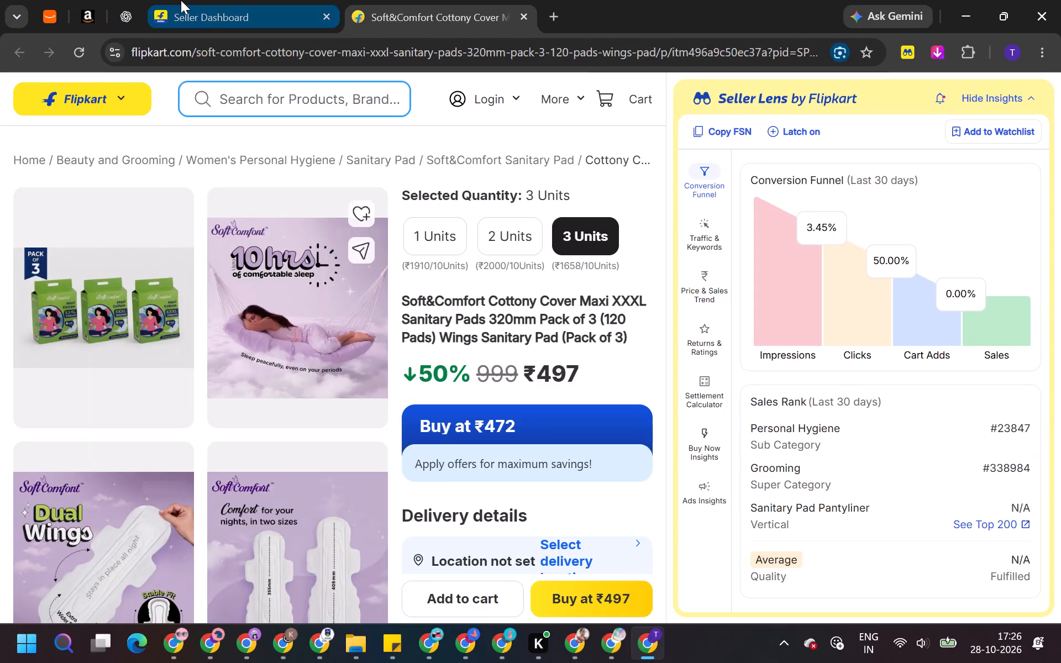
click(181, 0)
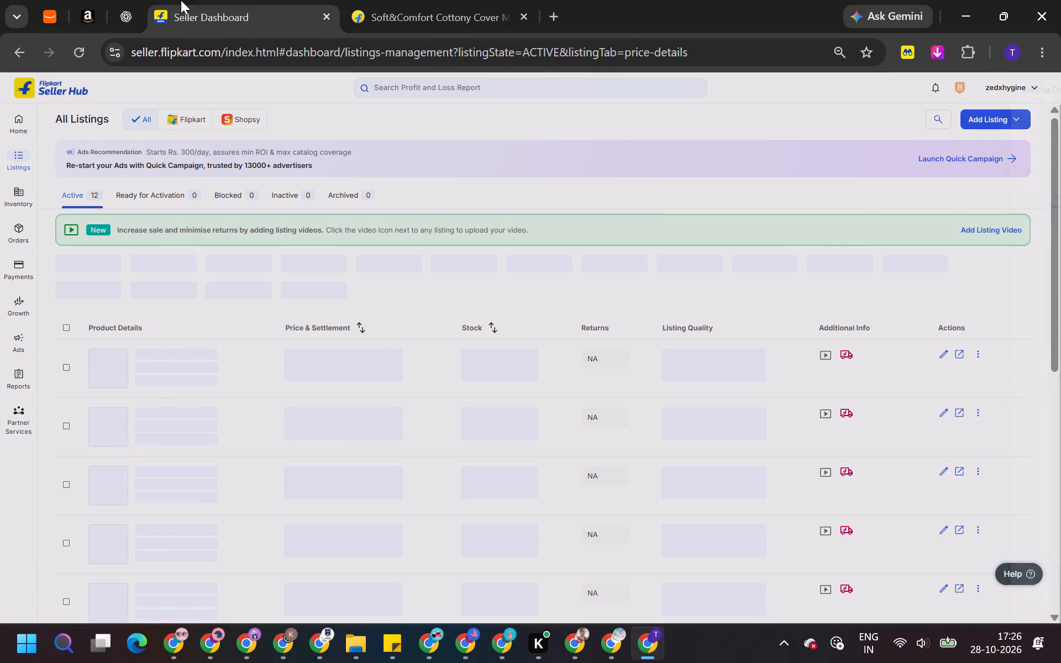
click(1039, 91)
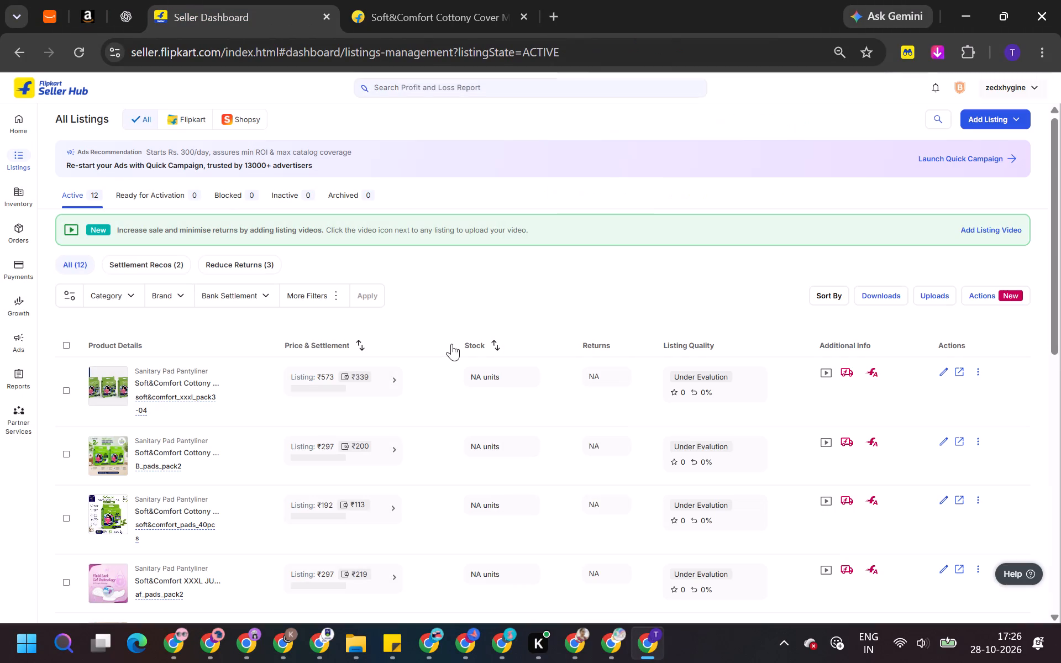
scroll(447, 345, up, 6)
scroll(444, 350, down, 4)
scroll(396, 375, up, 12)
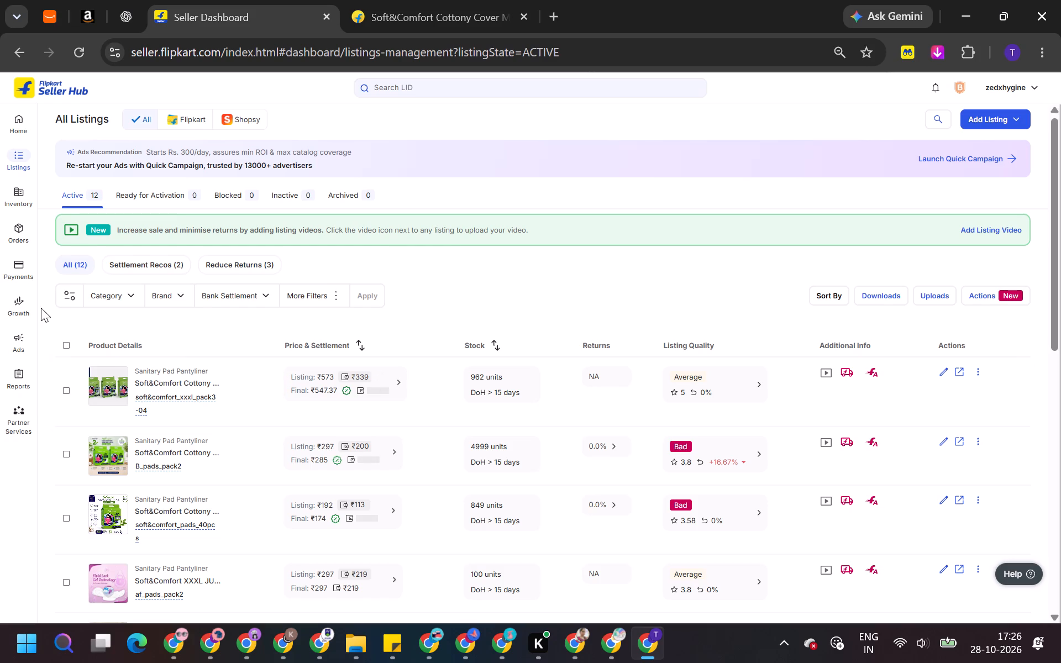
Open the Growth and Ads sections of the seller dashboard in separate new browser tabs.
right_click(18, 303)
click(85, 321)
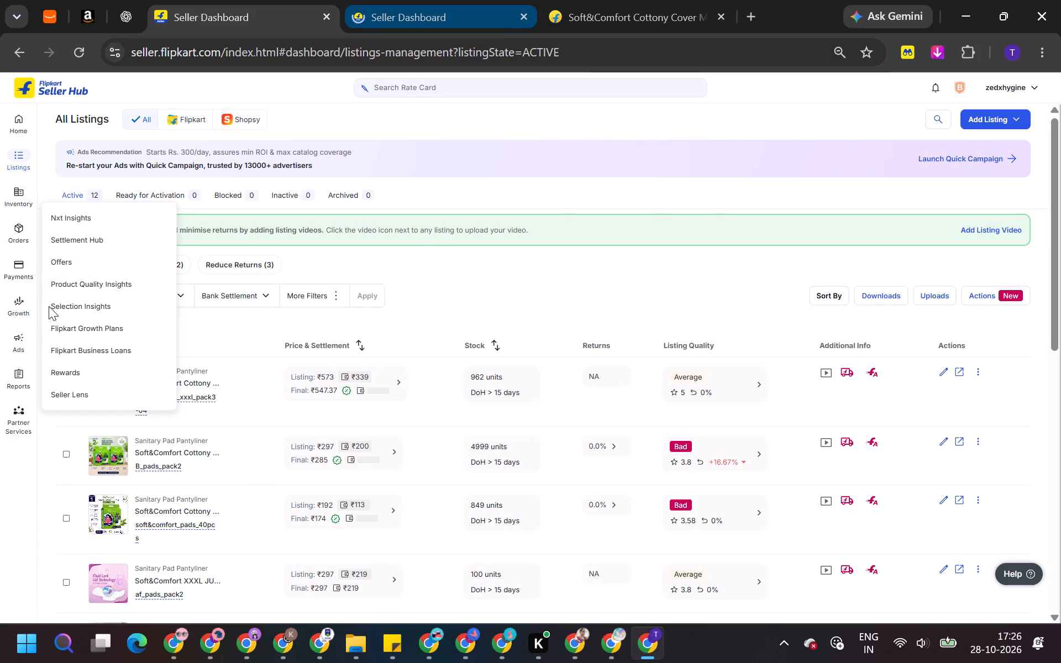
right_click(9, 329)
click(71, 348)
Check the ads wallet summaries of the PragatiEZone, MEETONLINEZONE and SankalpEZone accounts, reloading the PragatiEZone page so its summary loads.
click(492, 634)
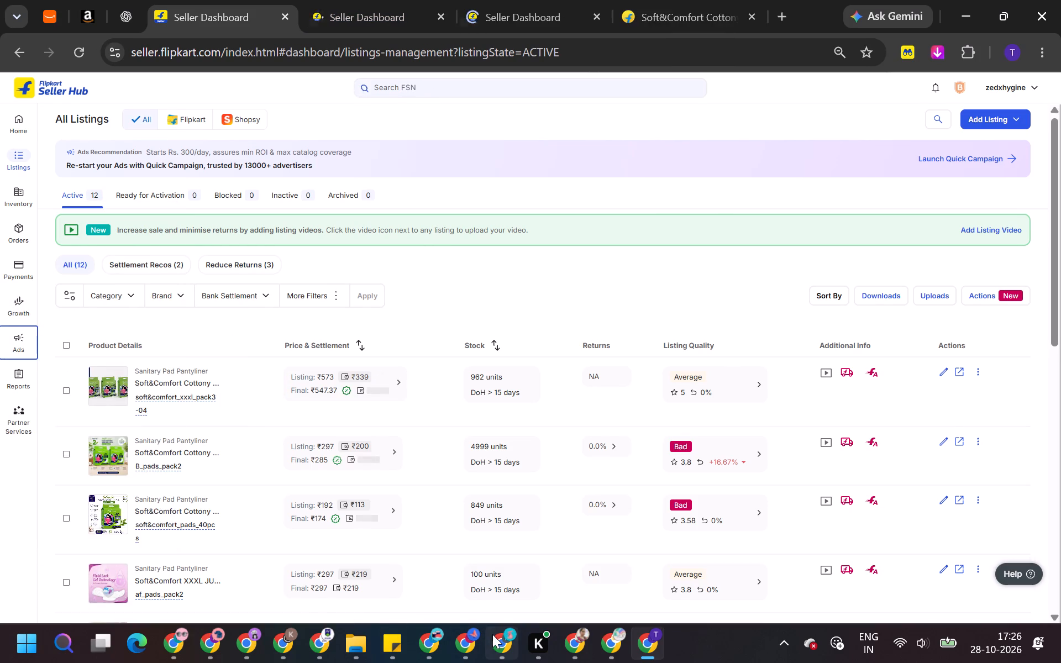
key(ctrl+r)
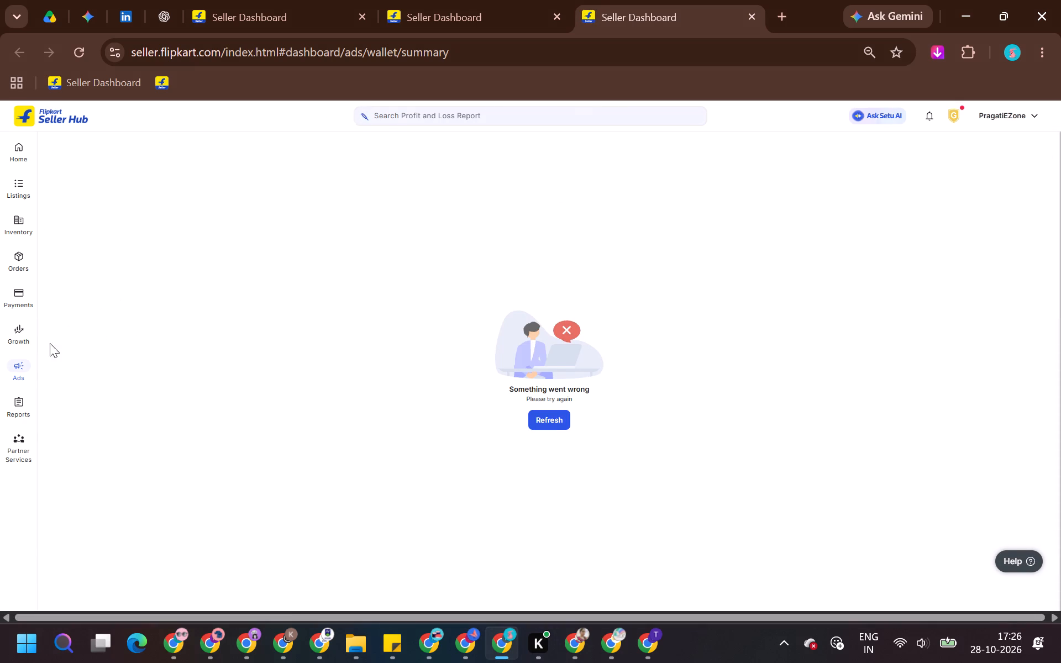
click(73, 462)
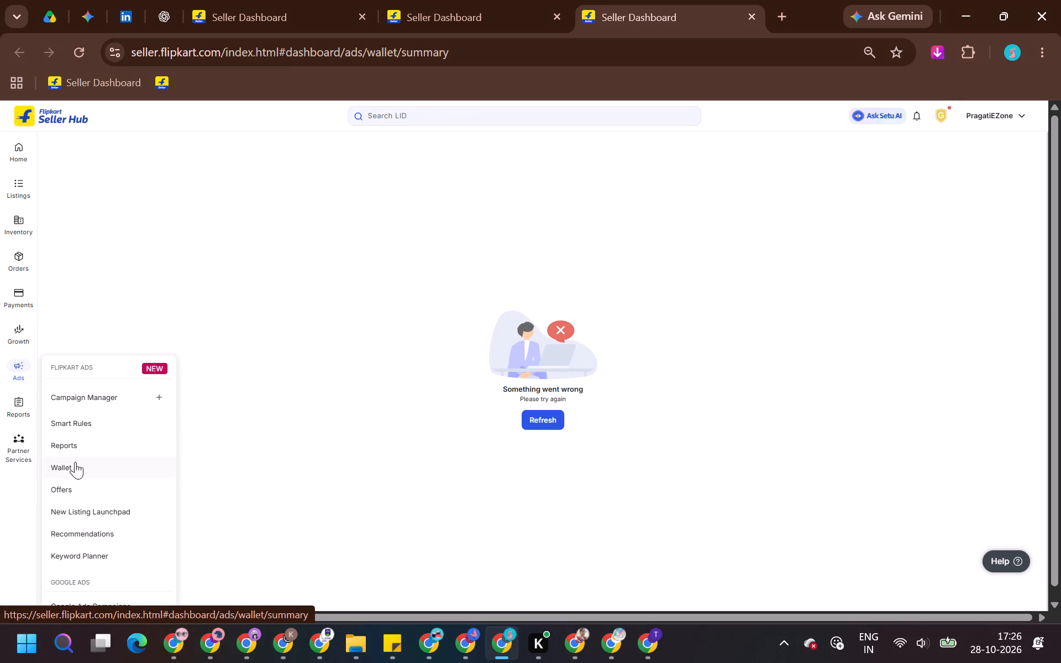
click(466, 638)
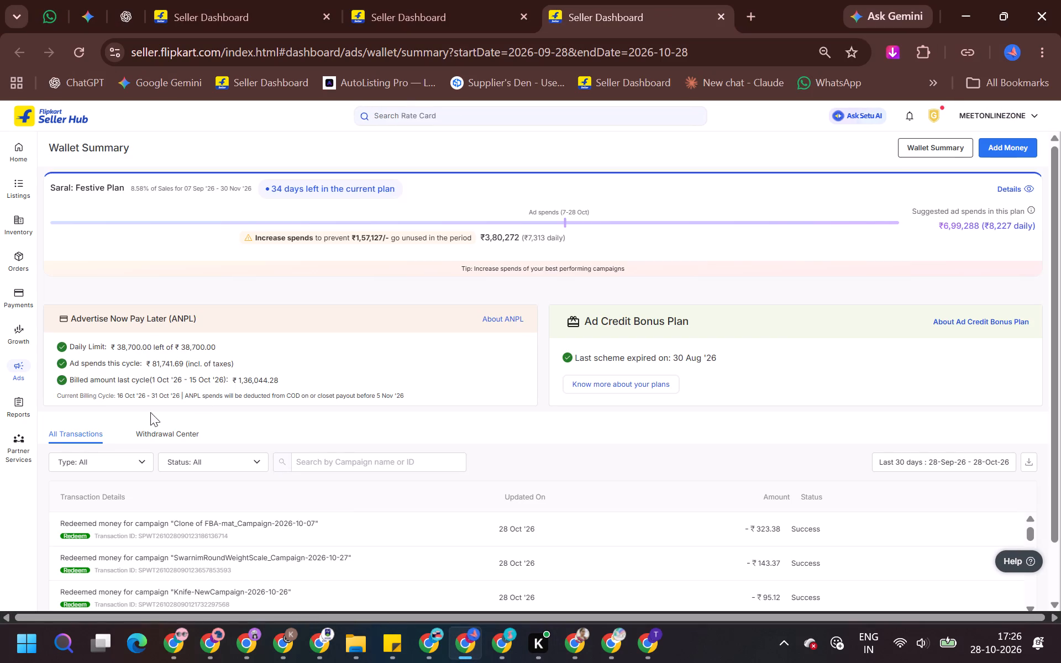
click(434, 653)
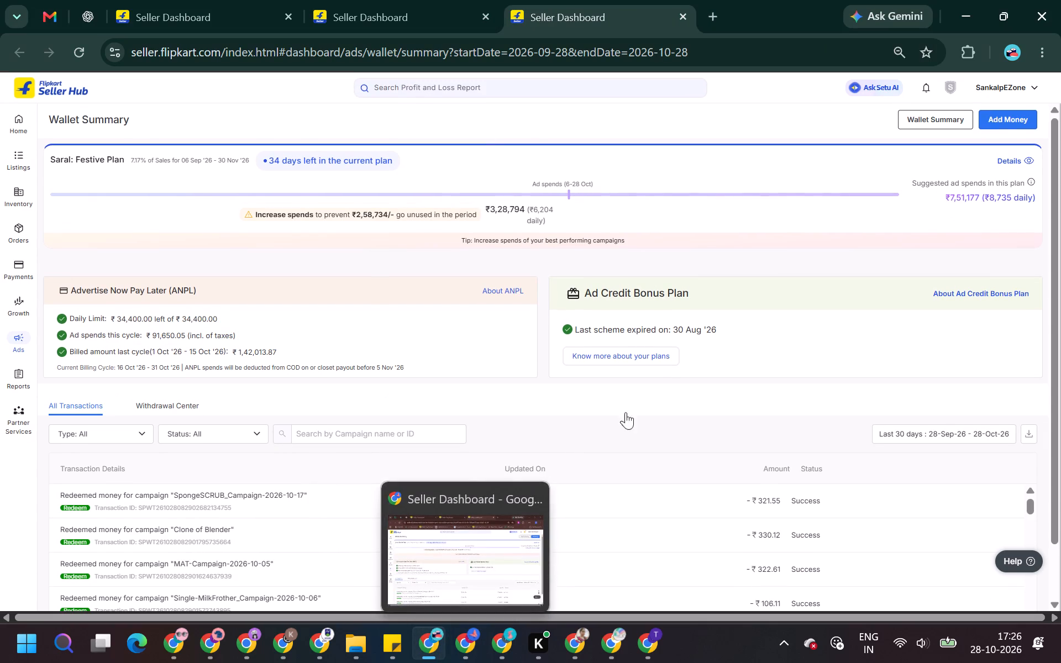
click(481, 635)
click(499, 644)
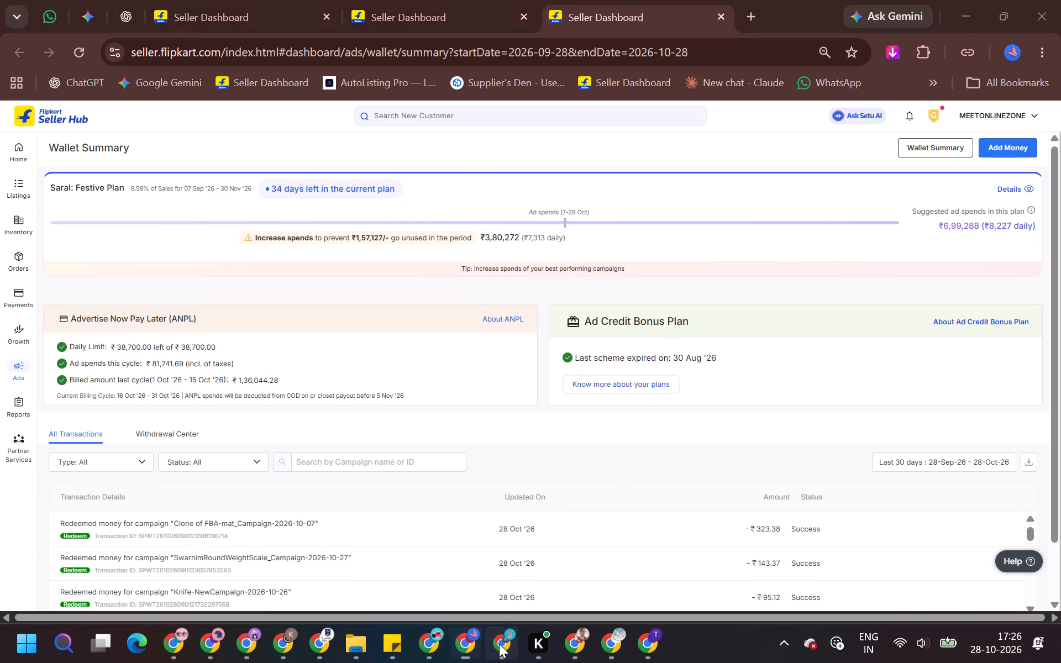
click(554, 421)
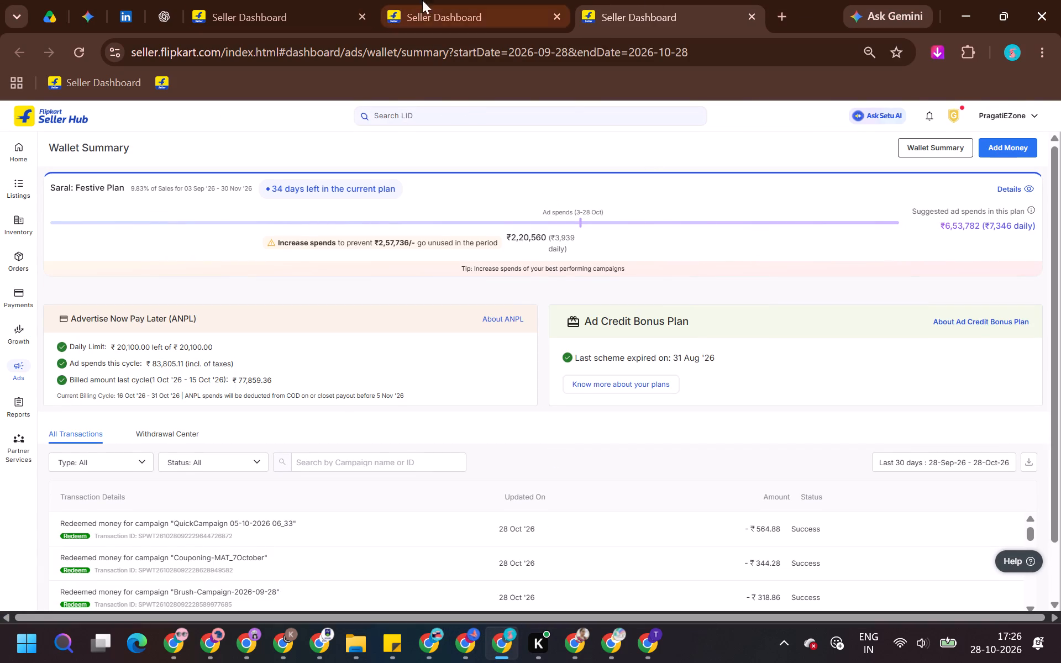
Move the ad campaigns tab behind the wallet summary tab in the PragatiEZone browser window.
click(439, 0)
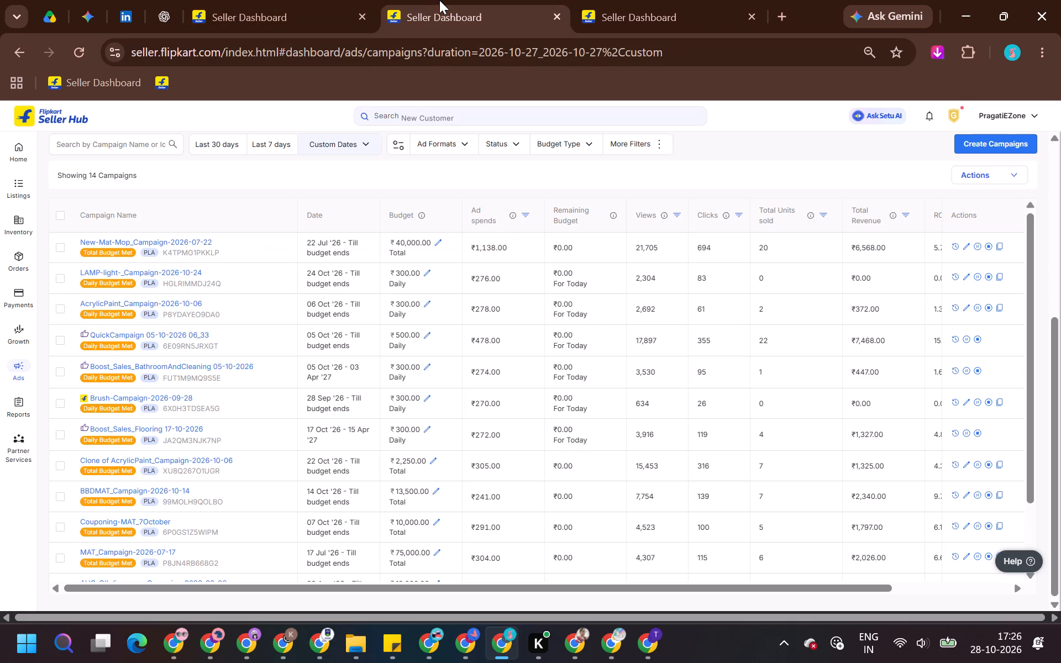
drag(456, 0, 595, 0)
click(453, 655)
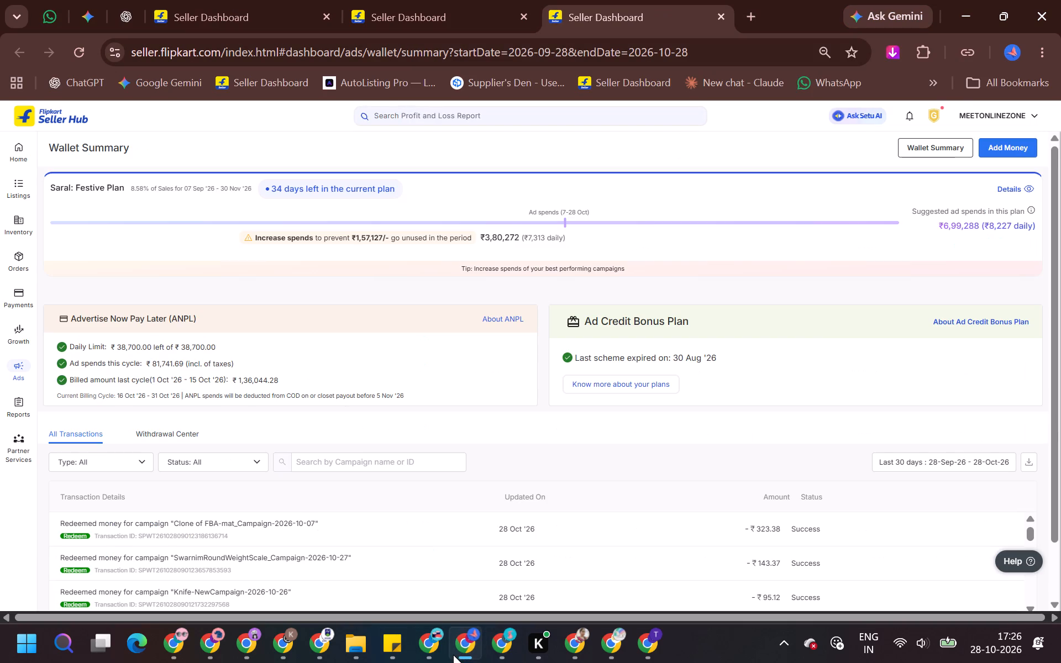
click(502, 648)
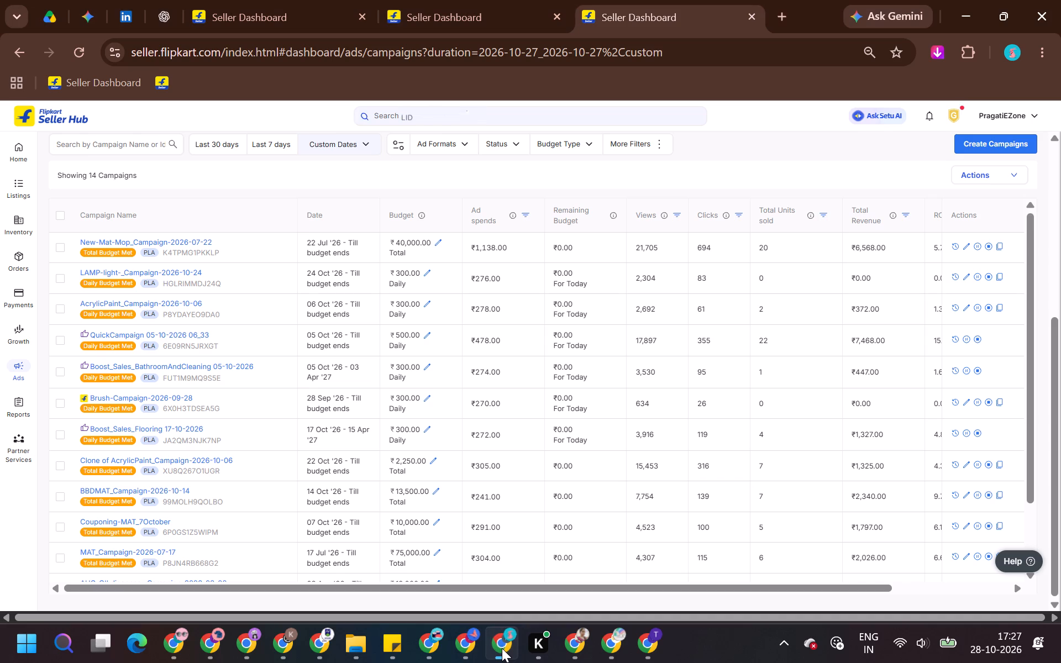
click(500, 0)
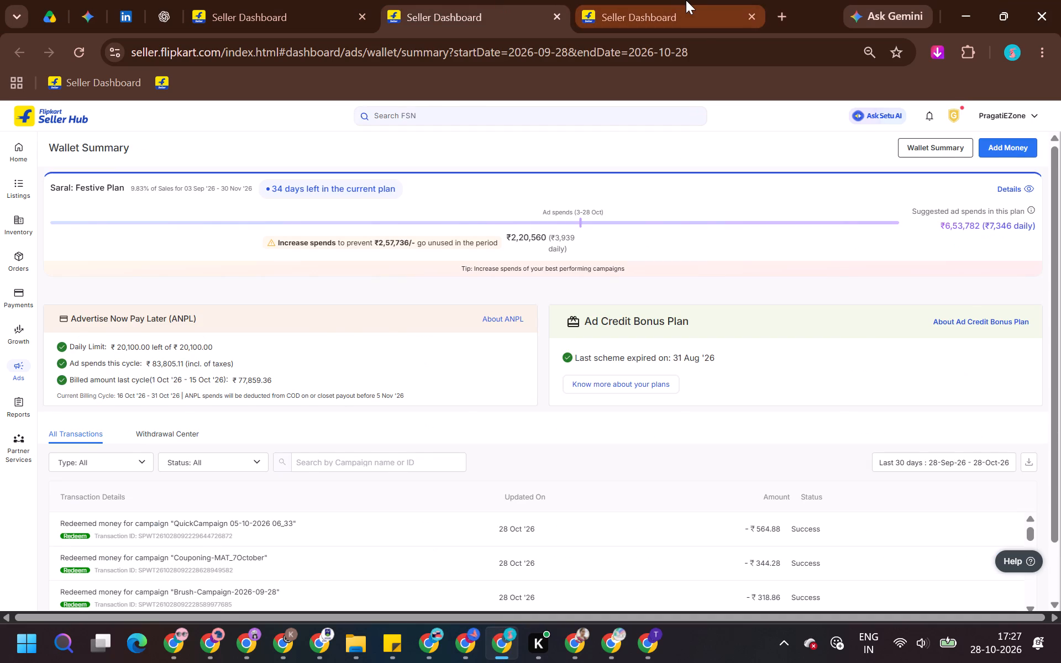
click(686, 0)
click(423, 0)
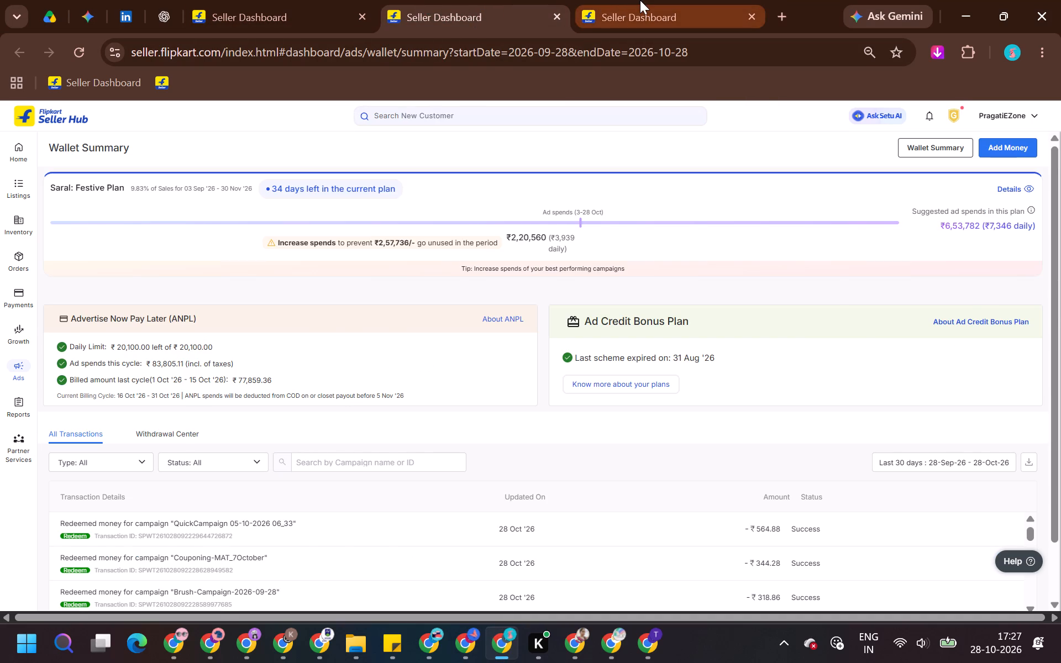
Set the custom date range on the PragatiEZone ad campaigns page to 28 October 2026 only.
click(640, 0)
scroll(742, 381, up, 3)
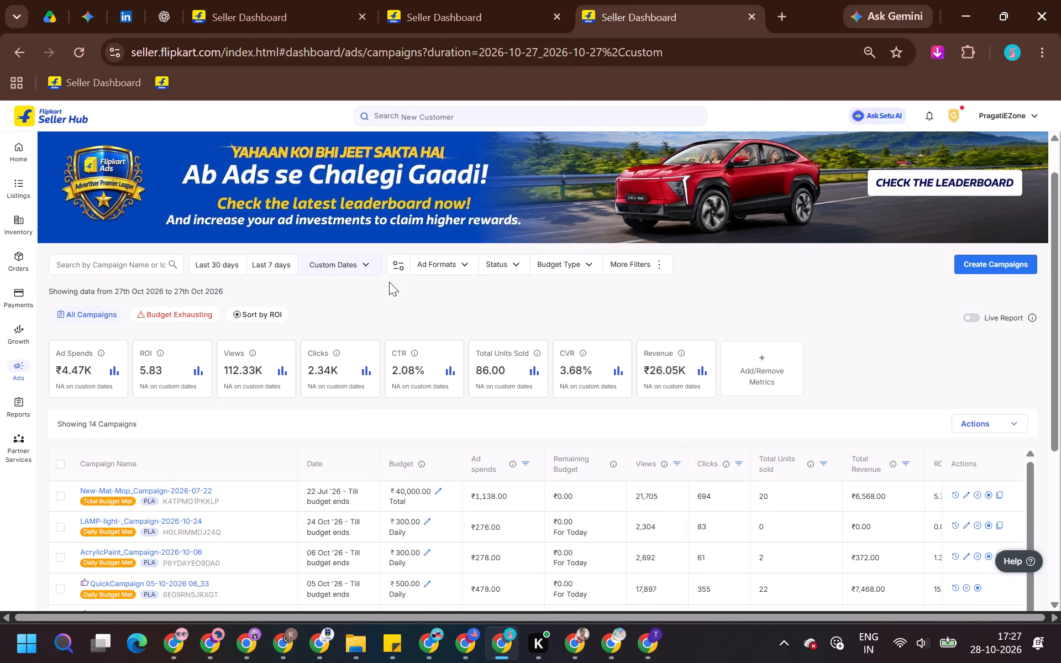
click(359, 264)
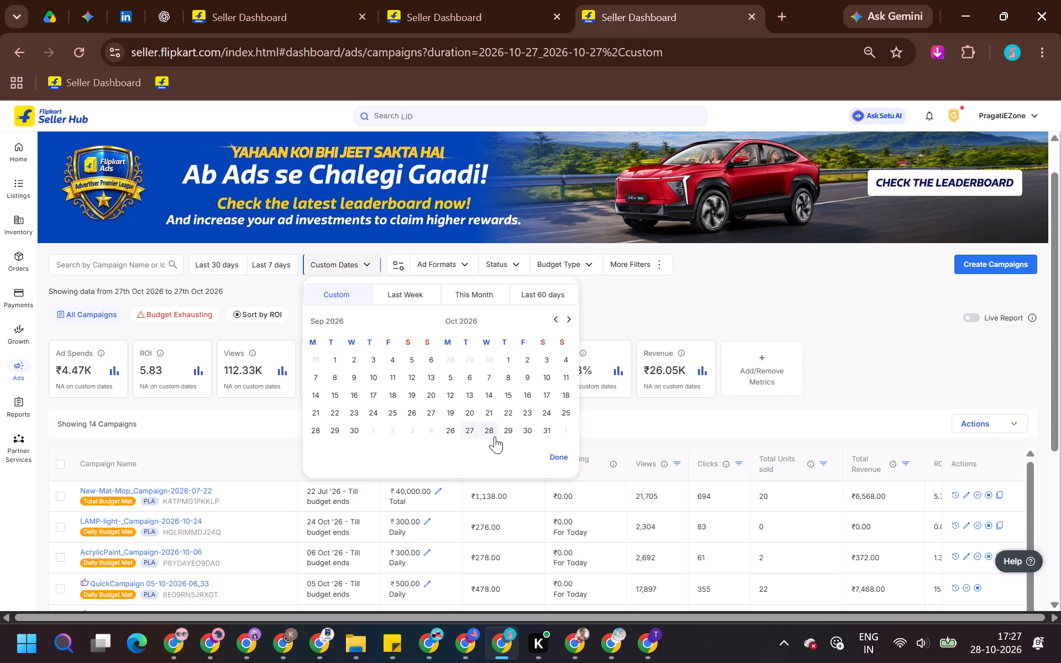
click(489, 433)
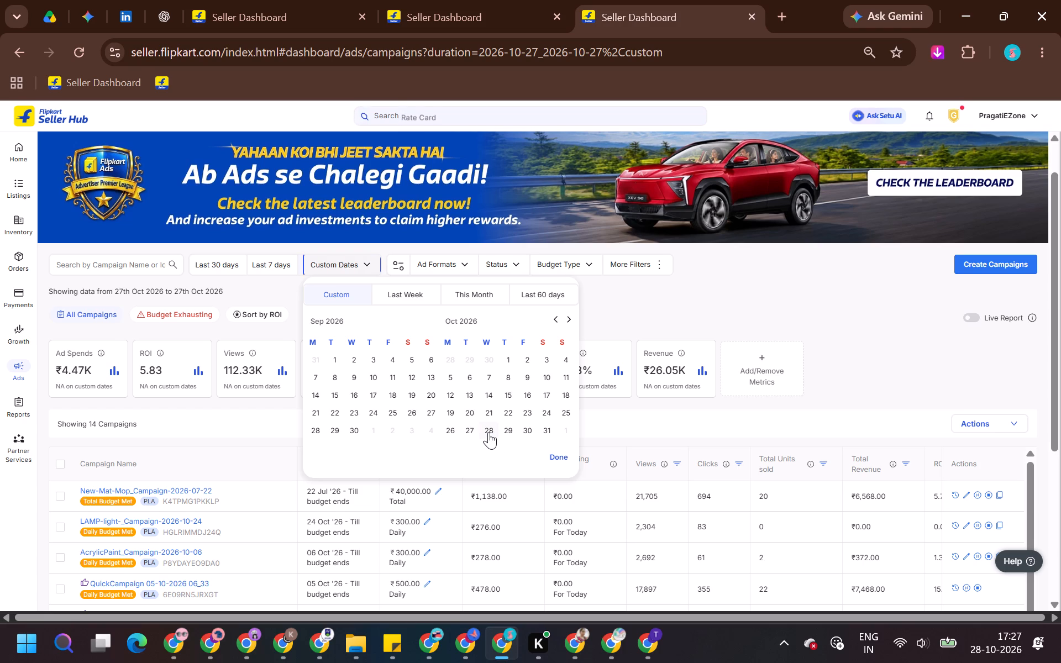
click(489, 432)
click(556, 456)
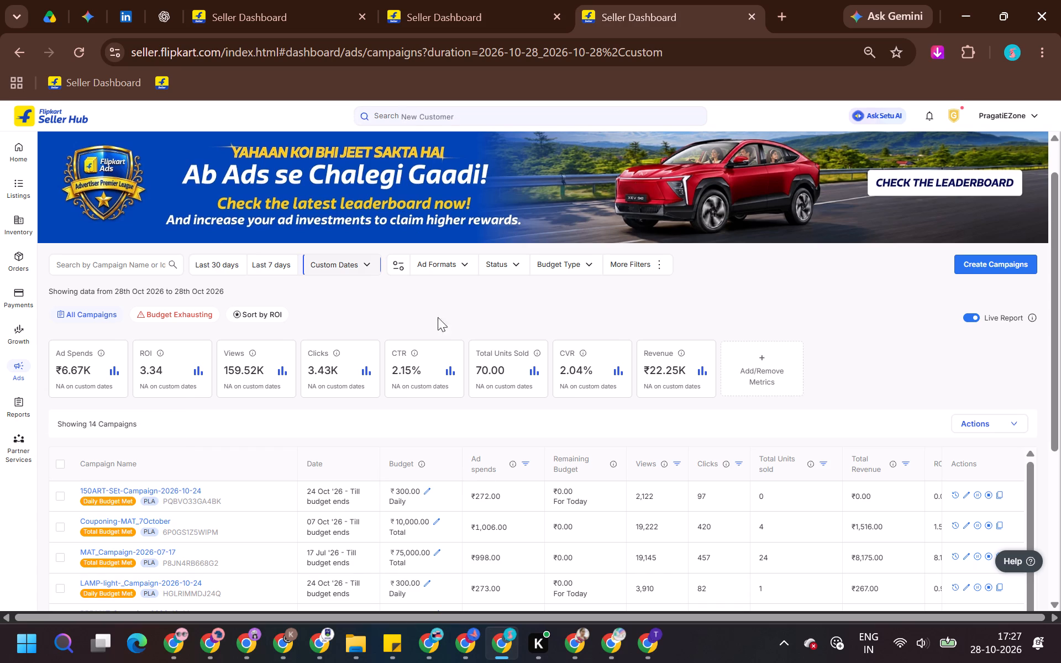
Set the campaign report's custom date range to 27 October 2026 only.
click(364, 267)
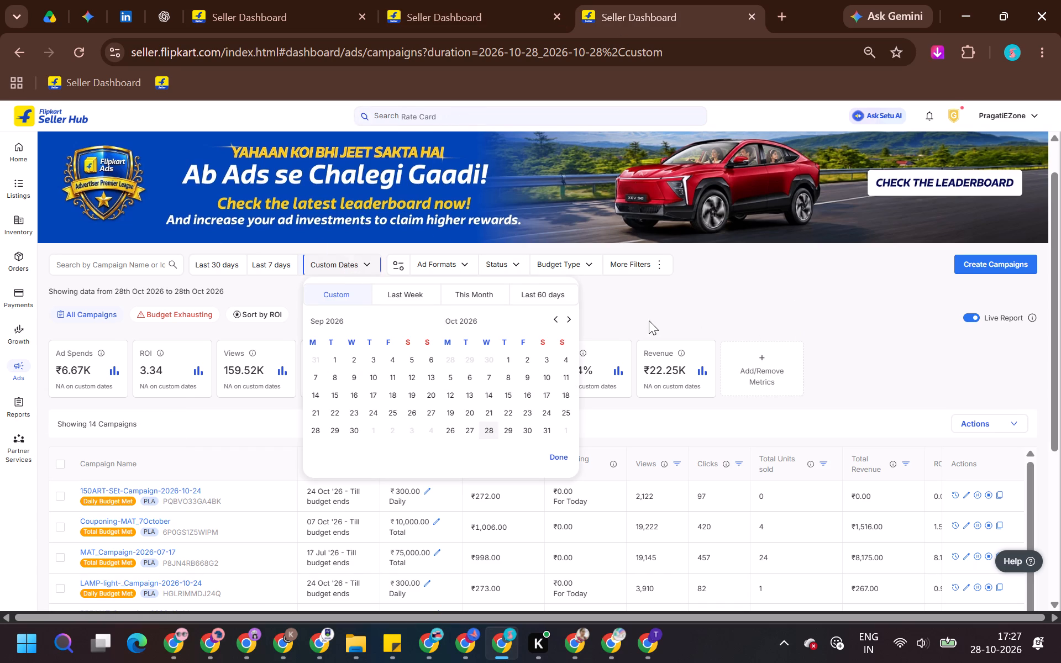
click(474, 434)
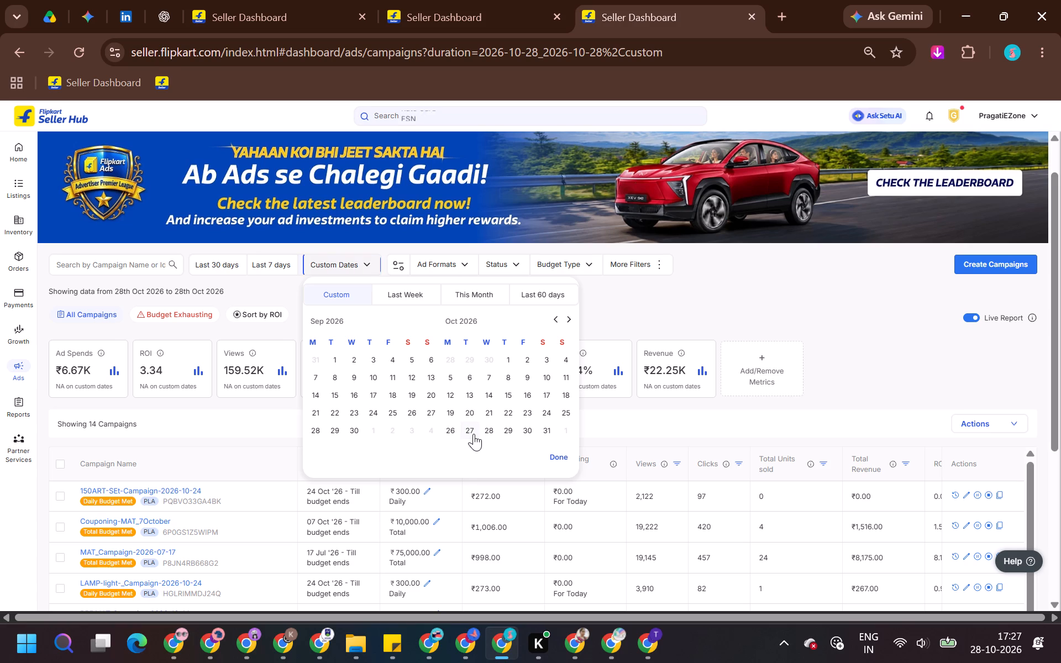
click(474, 434)
click(558, 455)
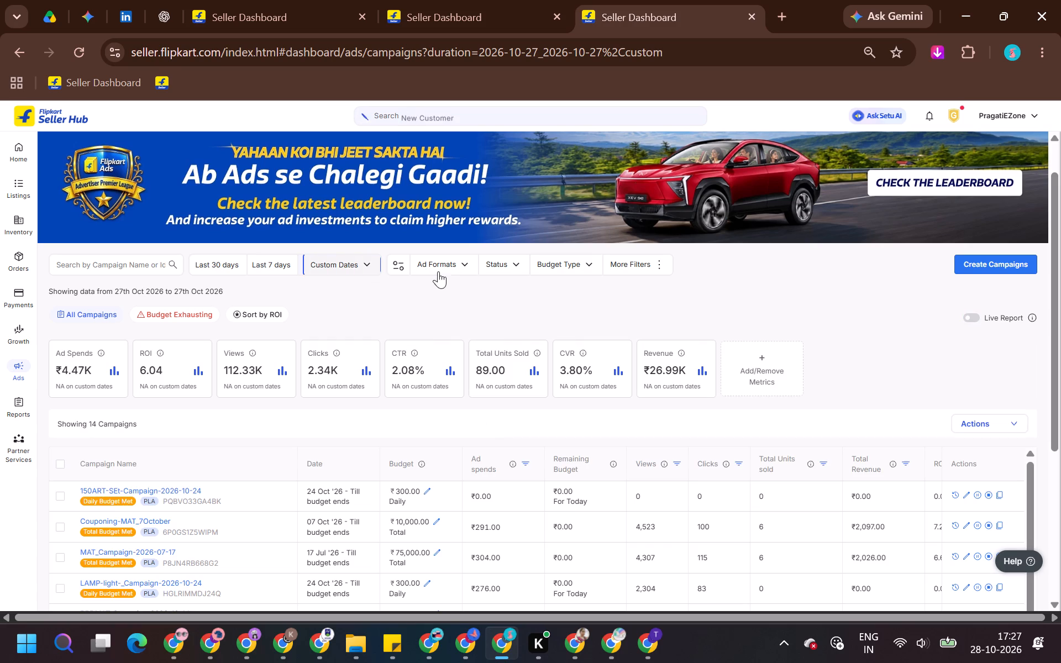
Set the campaign report's custom date range back to 28 October 2026 only.
click(366, 269)
double_click(508, 431)
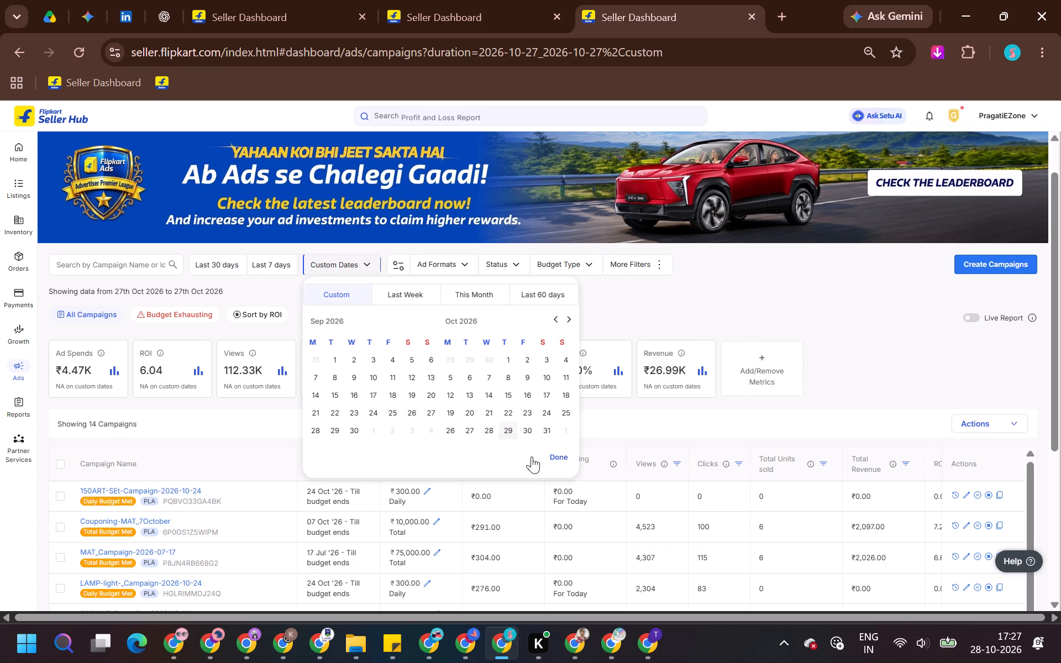
click(497, 436)
click(494, 431)
click(564, 459)
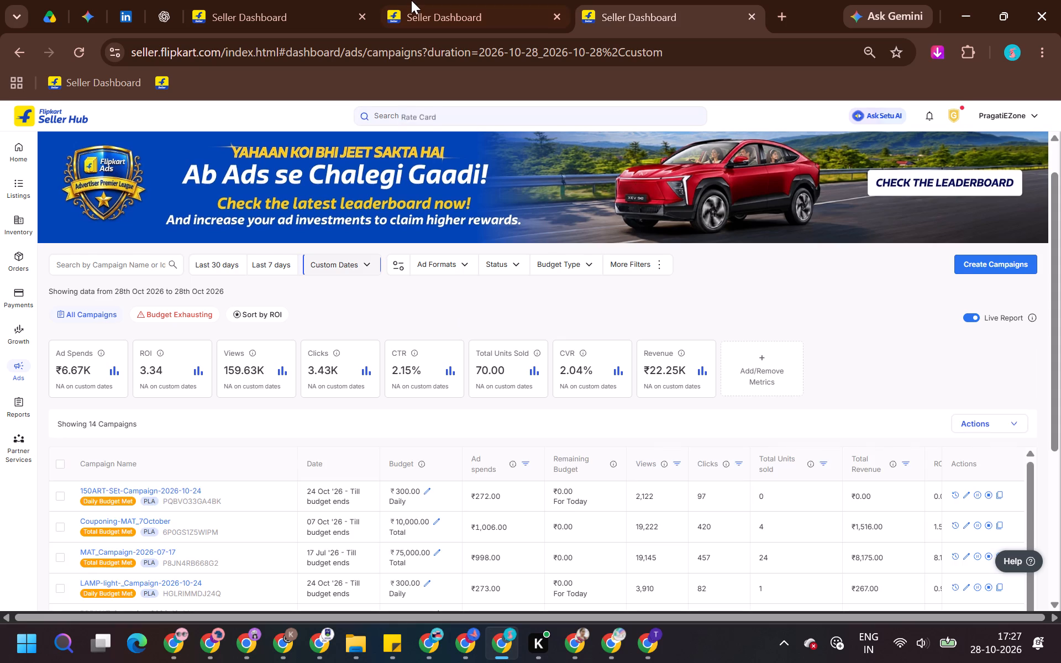
Examine the PragatiEZone campaigns' budgets, ad spends, remaining budgets, clicks and revenue for 28 October 2026.
click(413, 0)
click(658, 0)
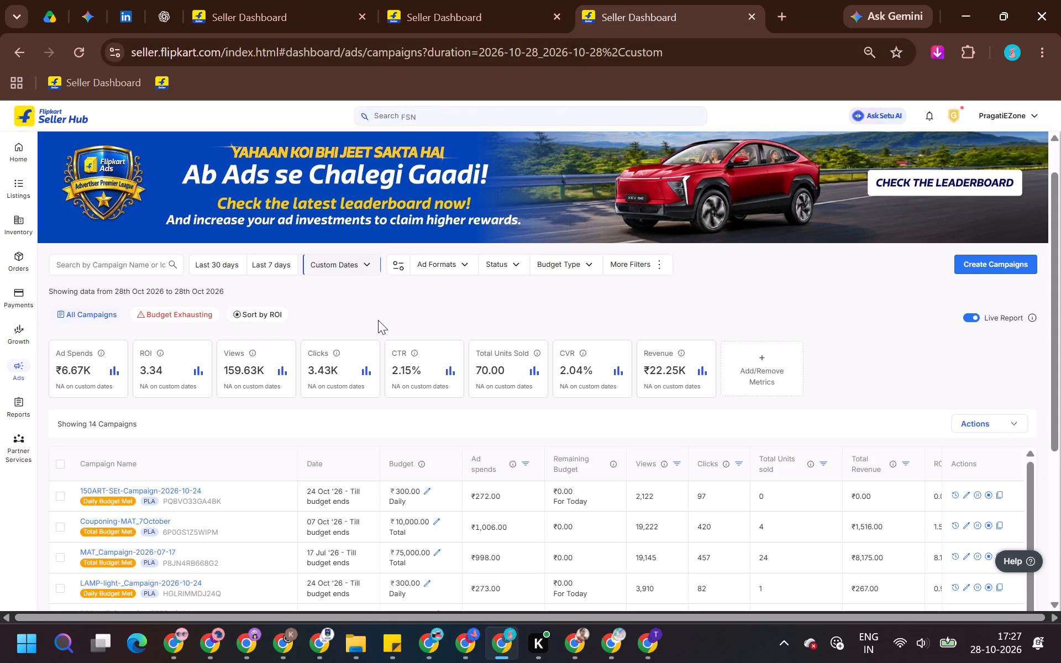
scroll(397, 256, down, 4)
scroll(396, 280, up, 6)
scroll(396, 280, down, 6)
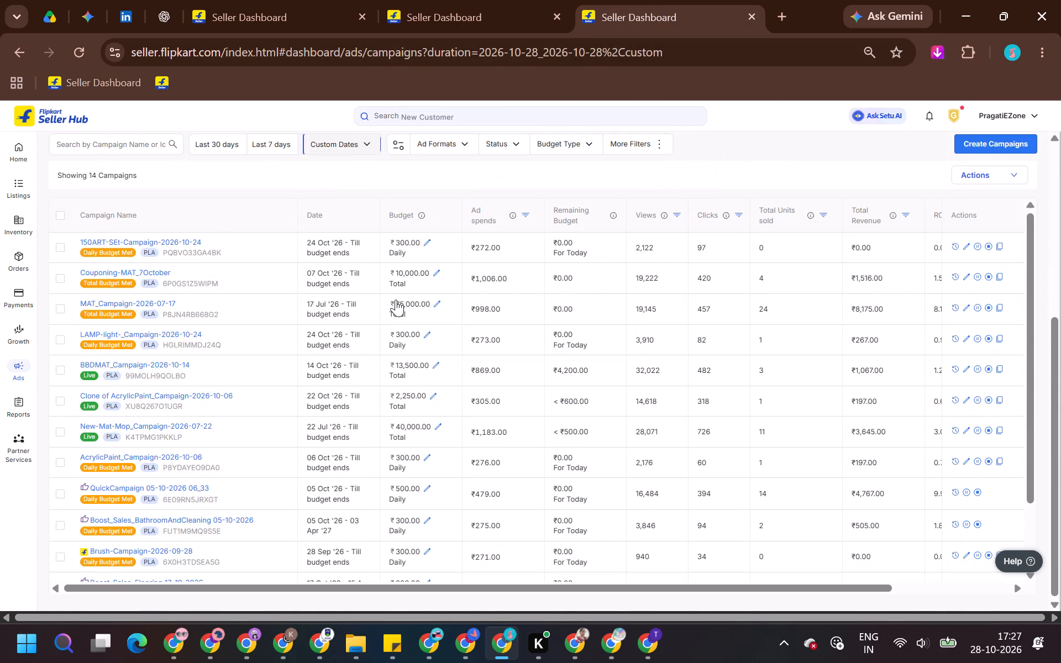
scroll(396, 299, down, 5)
scroll(396, 390, up, 10)
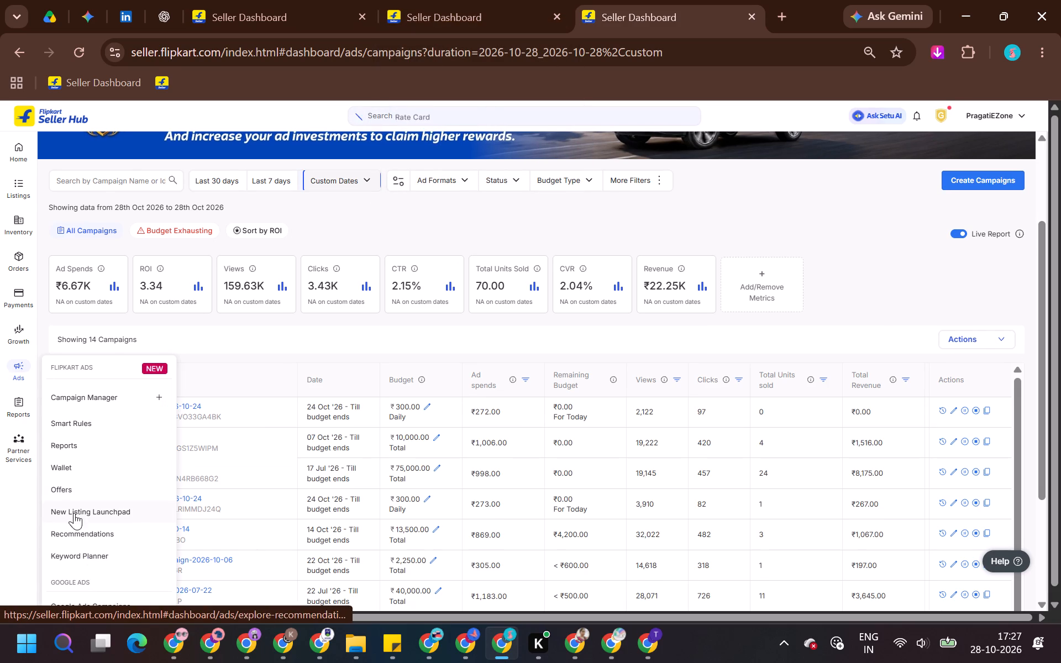
Open the unfiltered active listings of the PragatiEZone account in the listings tab and reload the page.
click(376, 0)
click(435, 2)
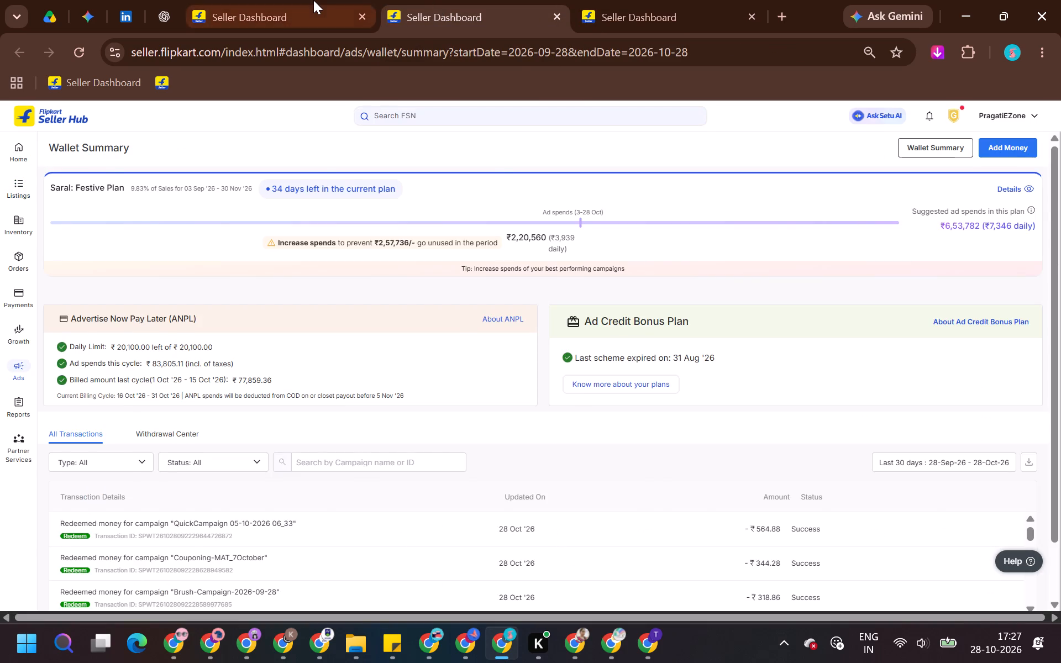
click(313, 0)
scroll(269, 296, up, 15)
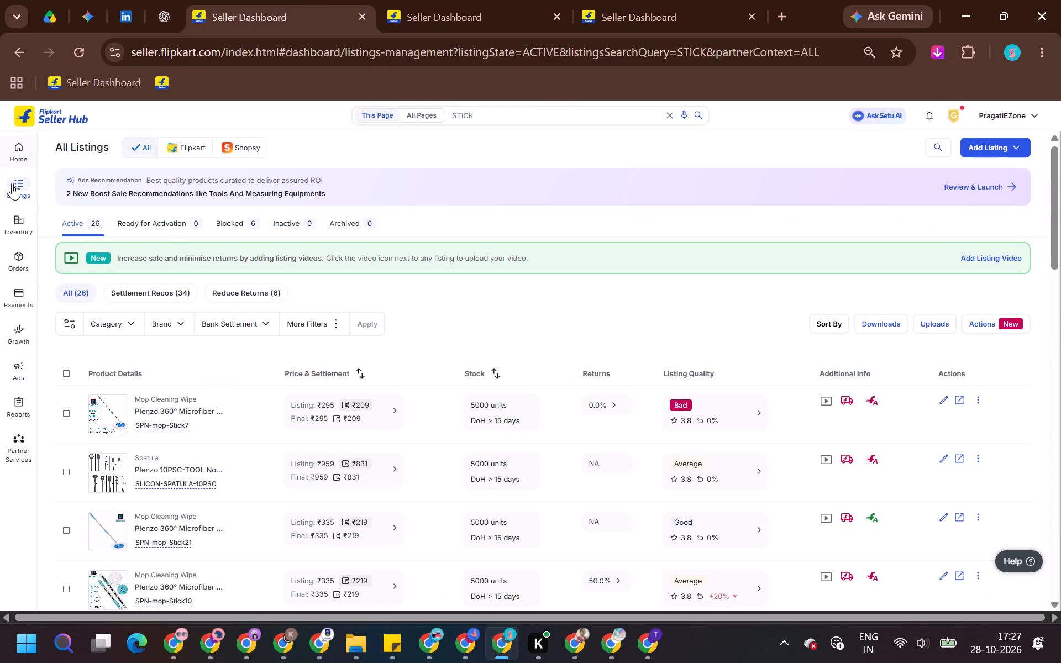
triple_click(12, 183)
click(79, 61)
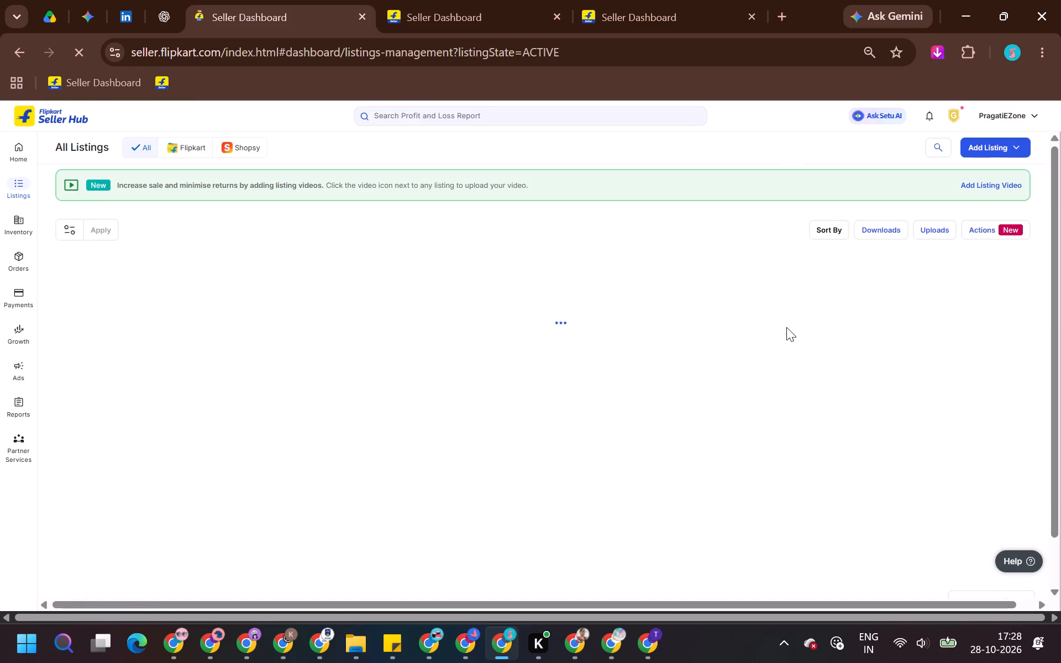
Review the product in the recommended Tools And Measuring Equipments ad campaign, then close the recommendations without launching any campaign.
click(981, 223)
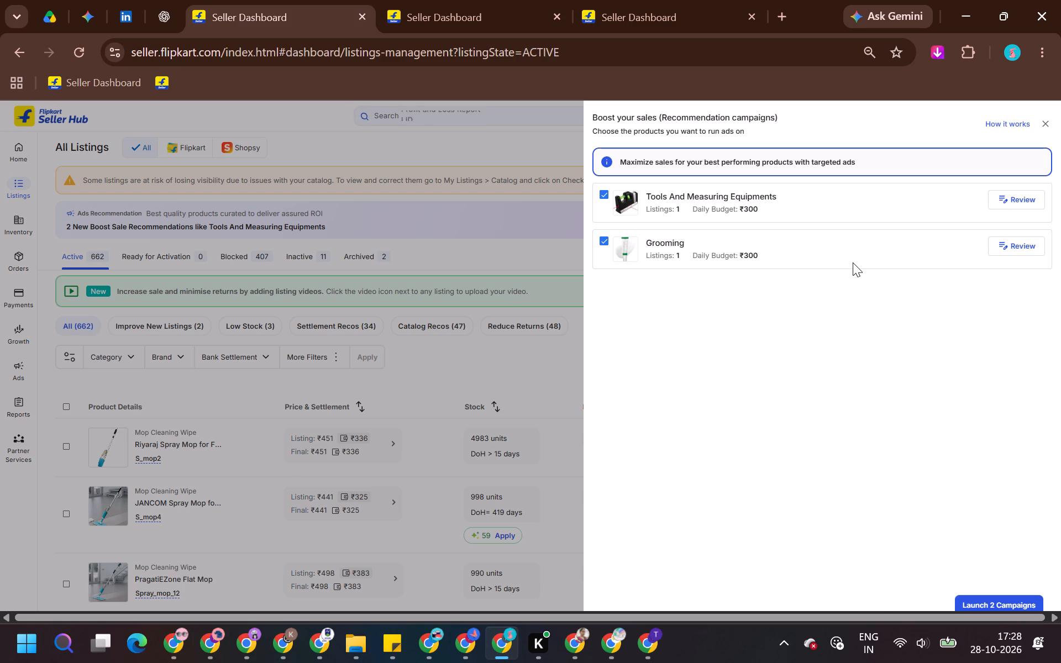
click(1019, 206)
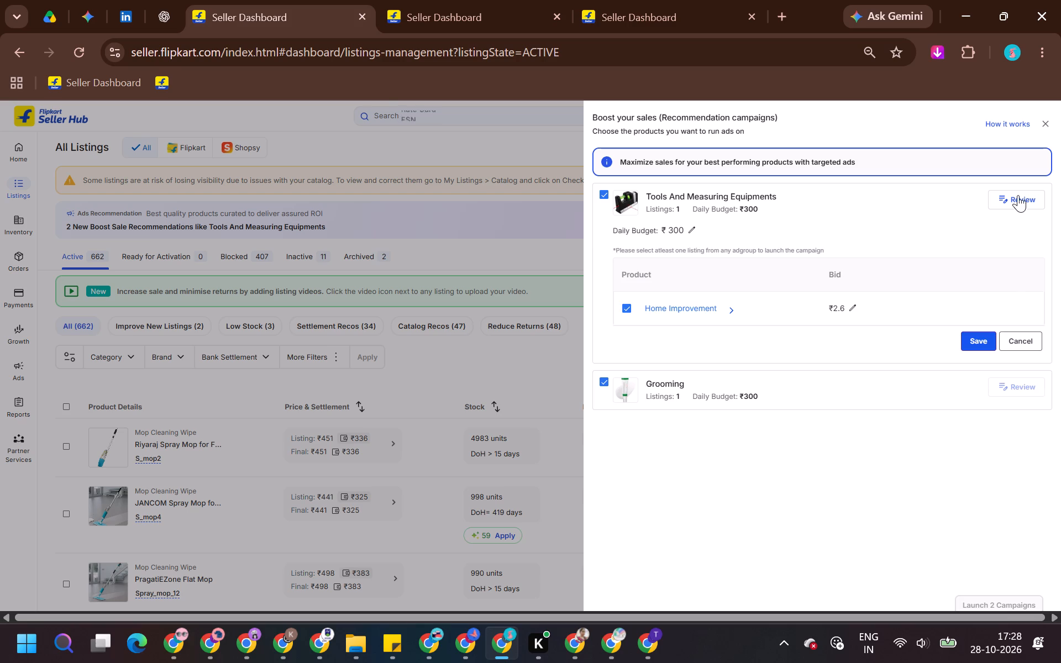
click(727, 305)
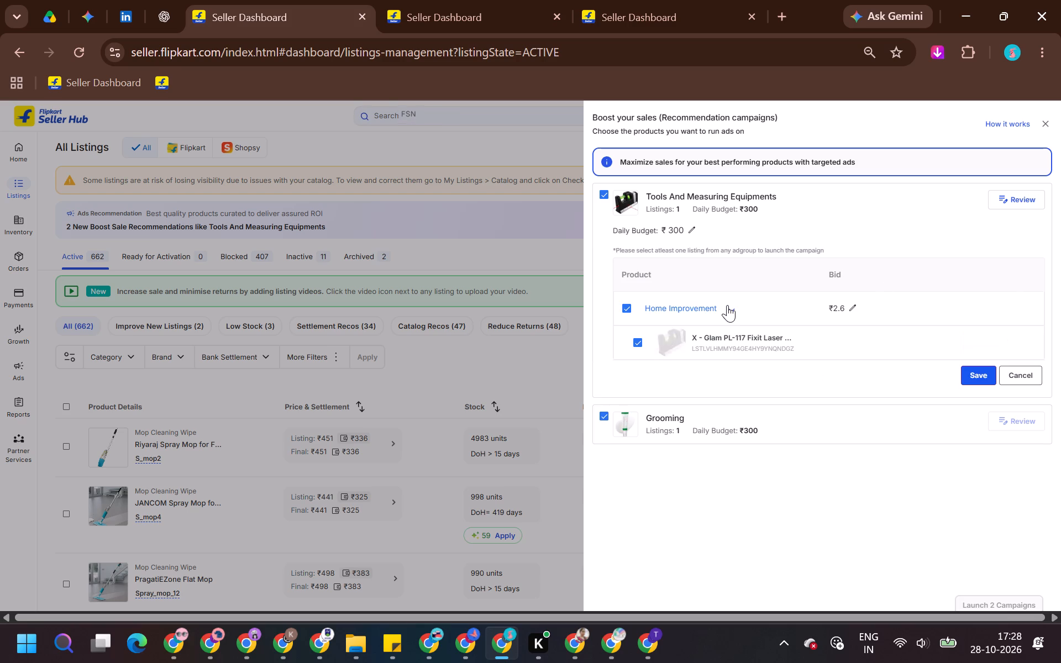
click(1017, 422)
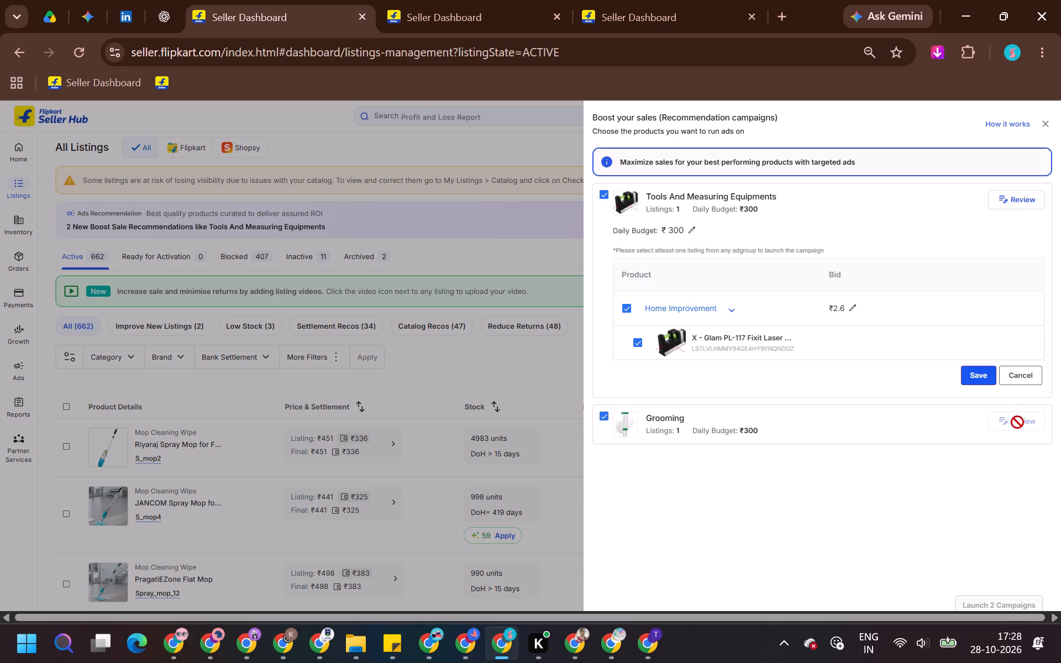
click(1047, 126)
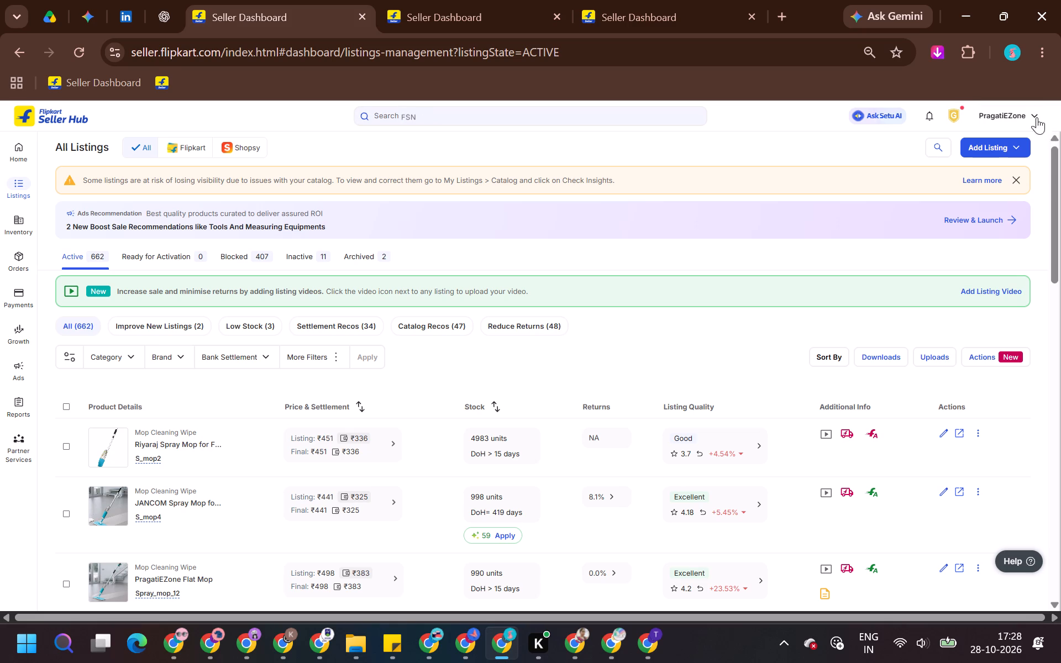
Recheck the PragatiEZone wallet summary and ad campaigns pages.
click(504, 0)
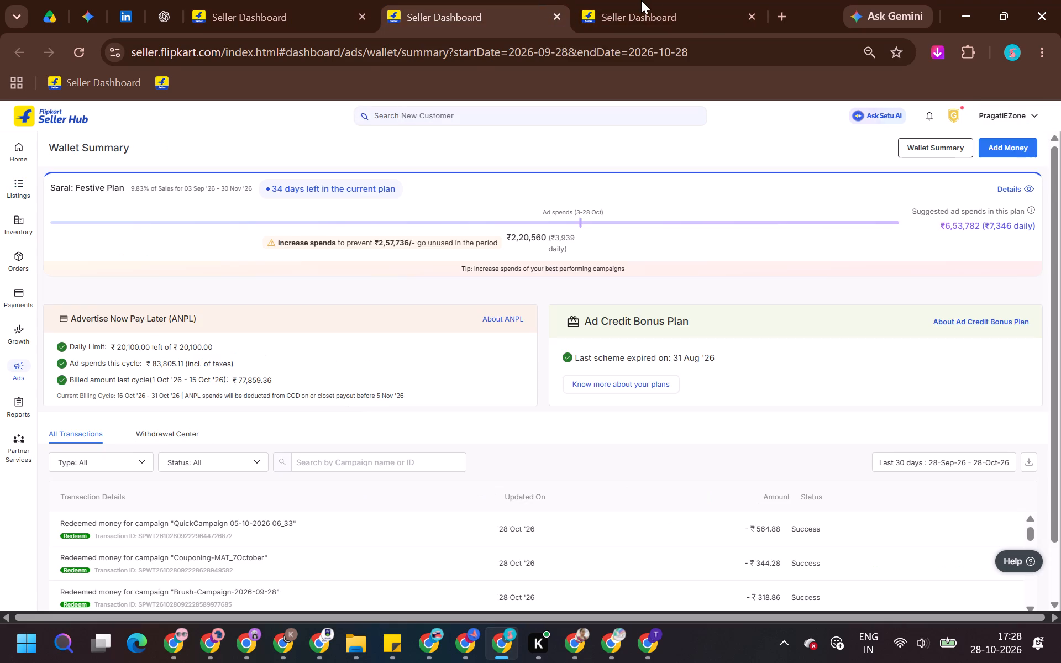
click(652, 0)
click(458, 0)
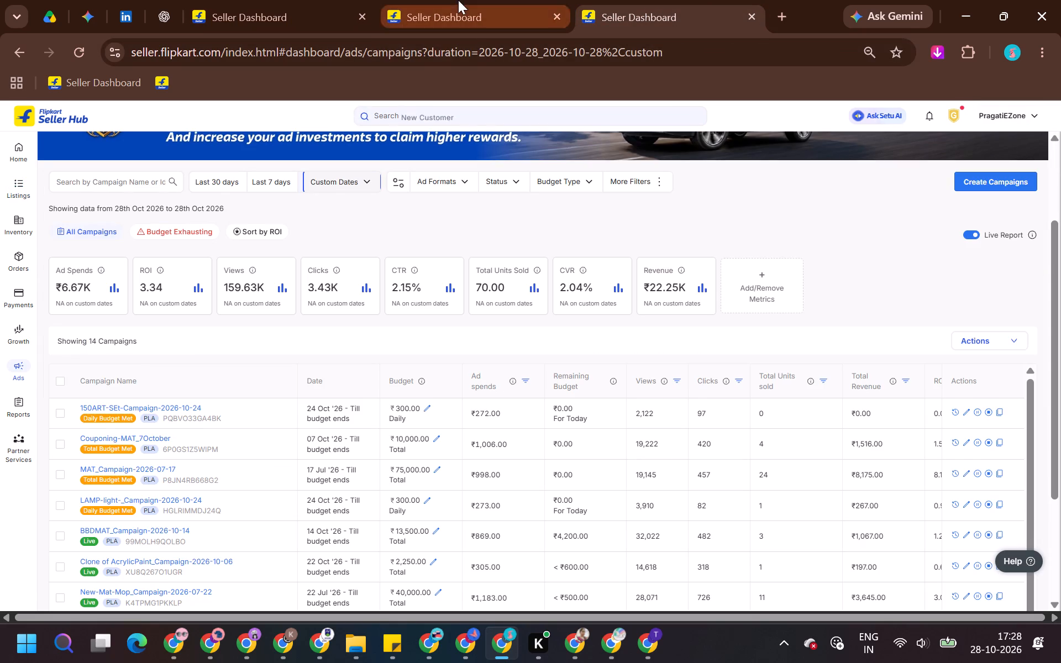
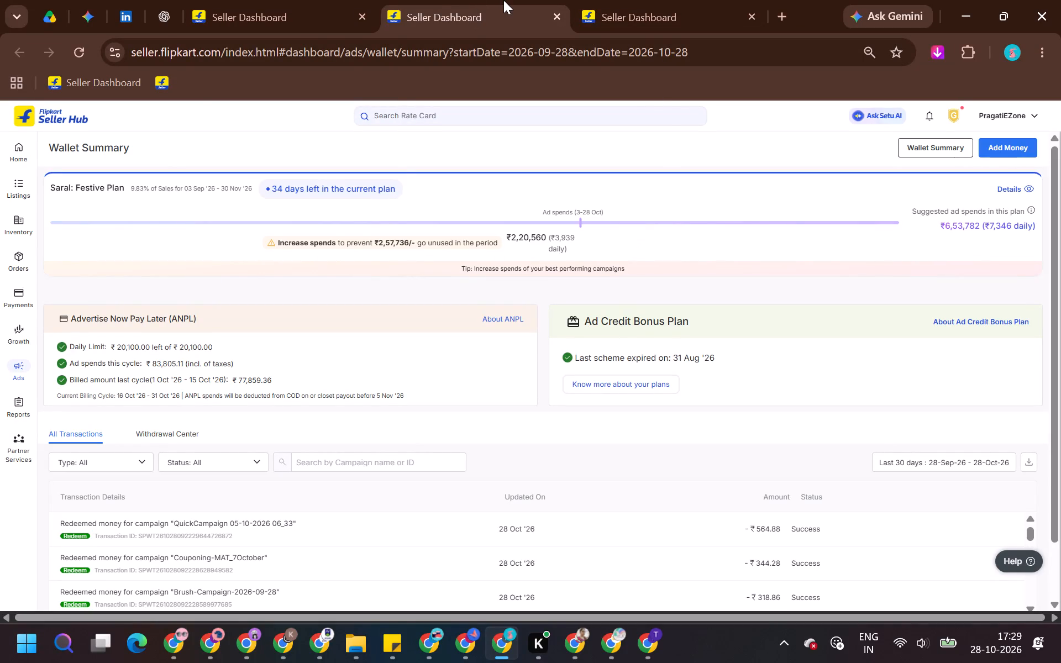
Open the PragatiEZone account's page for adding new listings, with its listings in progress.
click(319, 0)
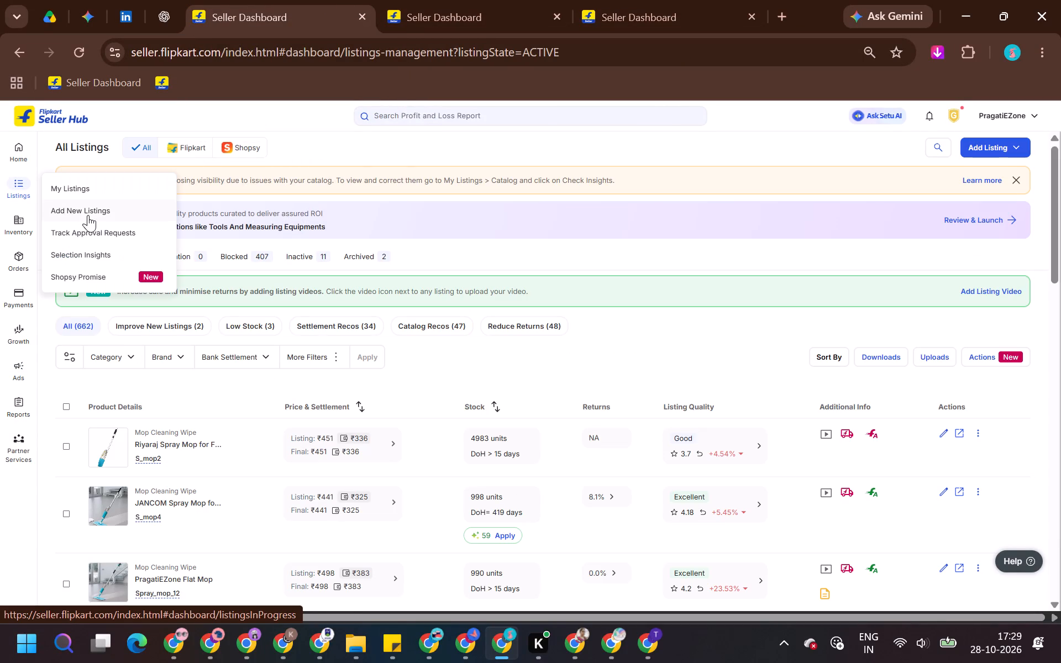
click(88, 215)
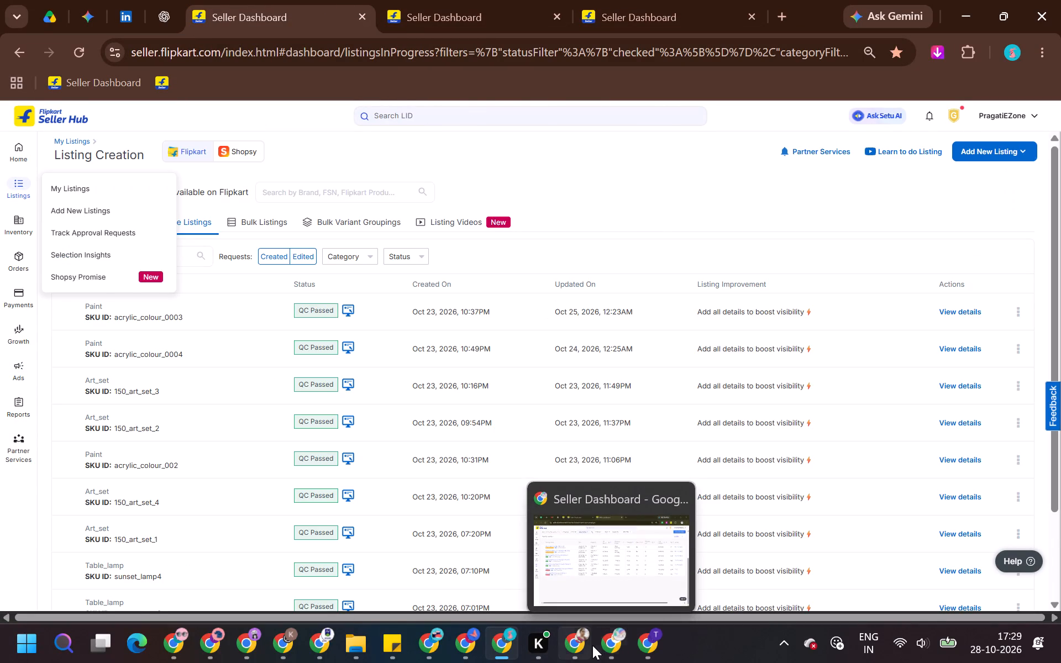
Check the ROHANCART account's listings in progress and the zedxhygine account's active listings.
click(608, 645)
click(580, 642)
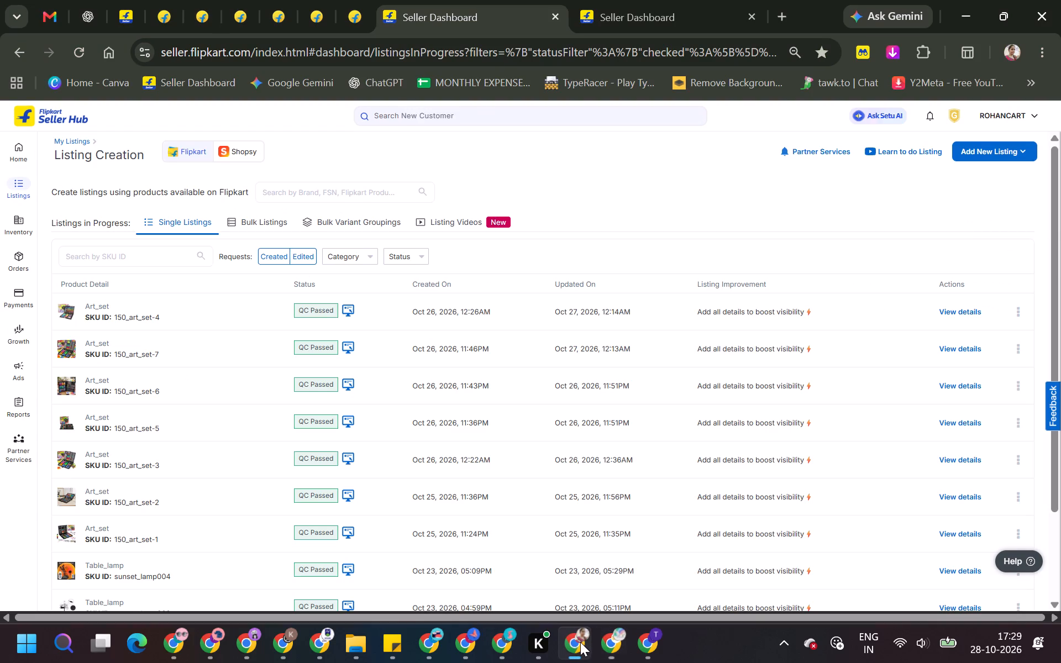
click(644, 643)
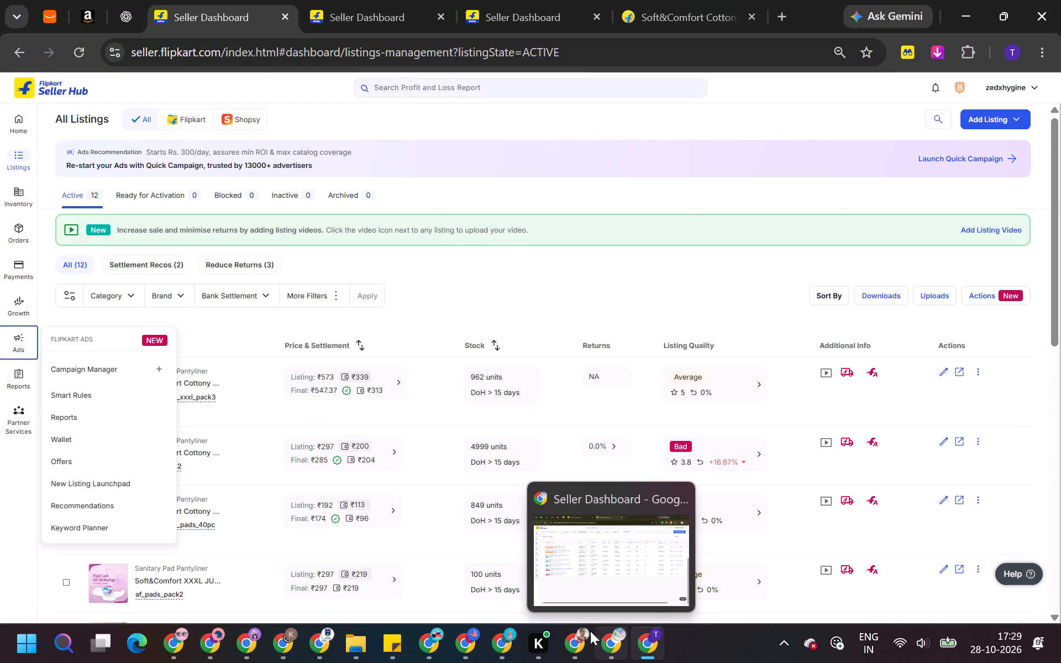
click(583, 644)
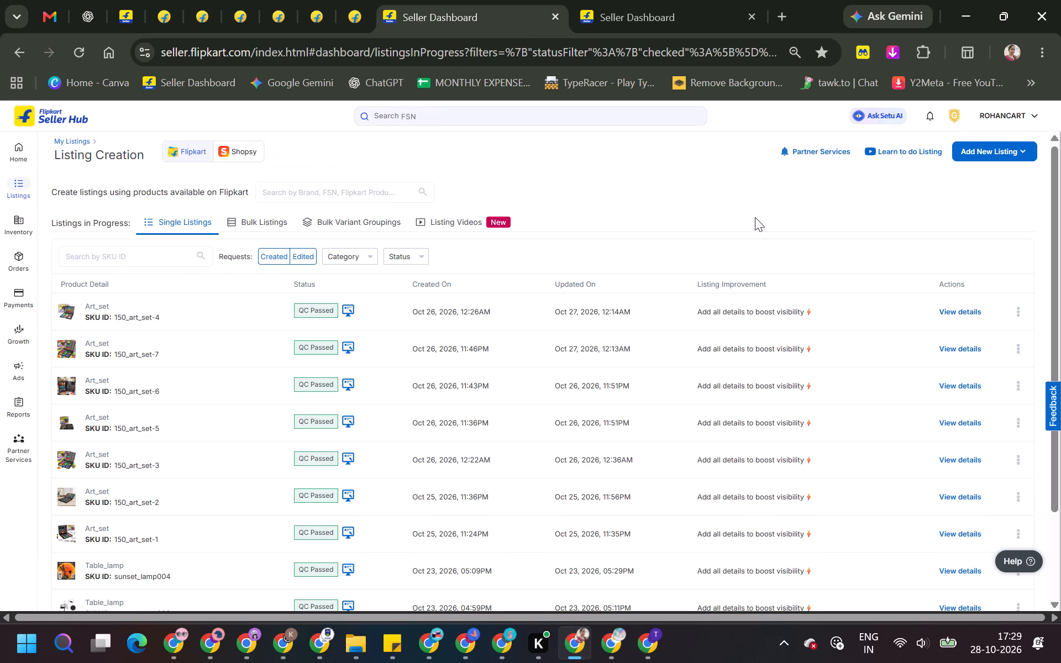
click(650, 648)
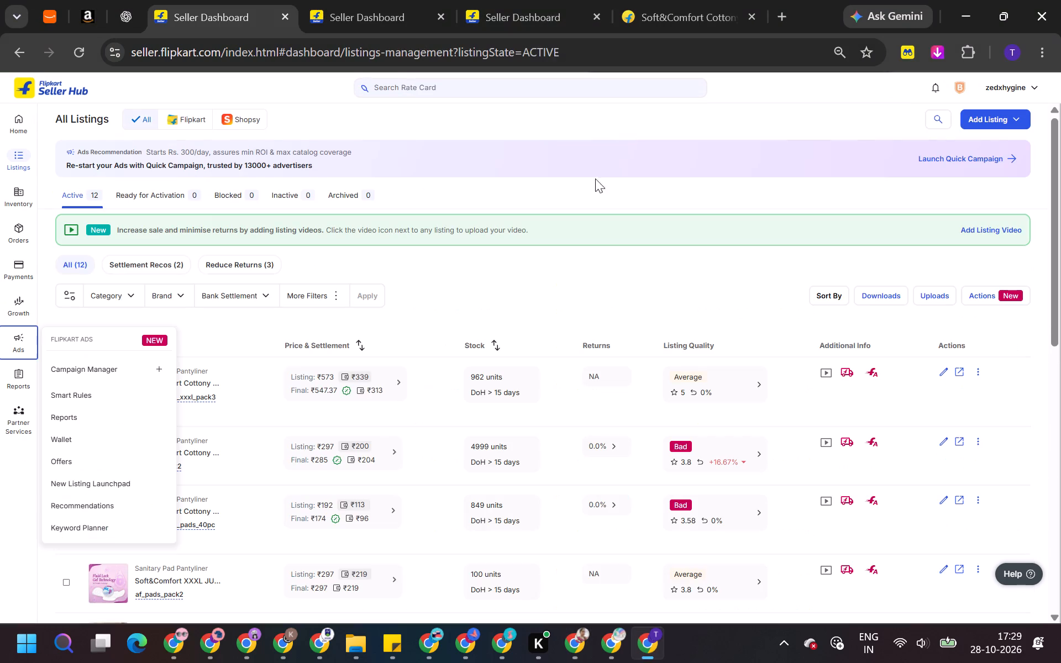
Decline the Saral plan offer in the zedxhygine Campaign Manager, check its campaigns and close that page.
click(452, 0)
click(534, 0)
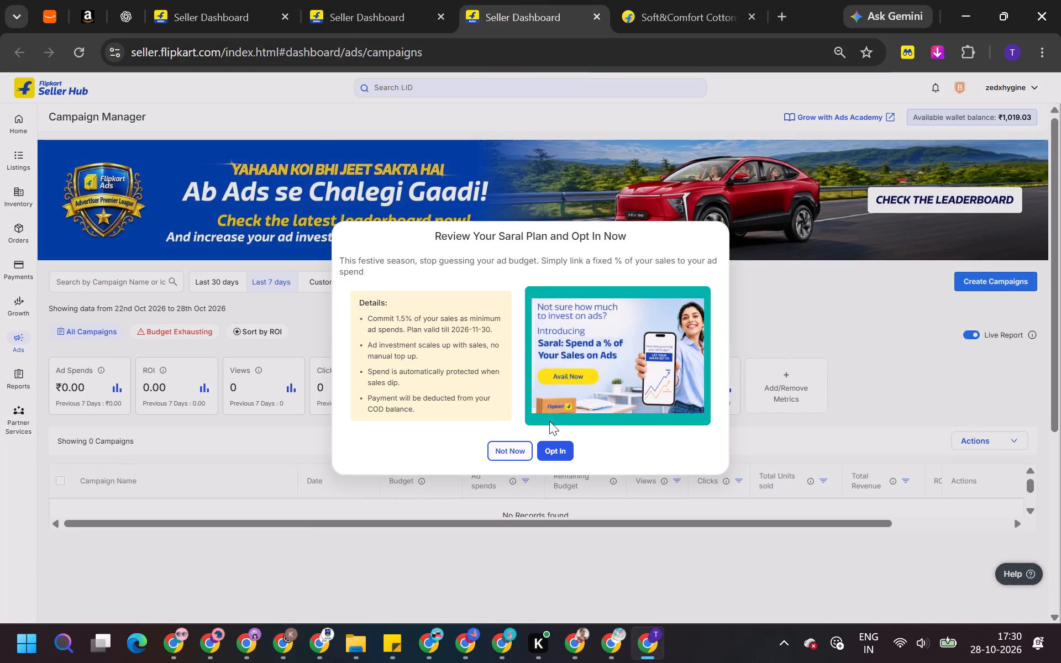
click(519, 440)
scroll(511, 451, down, 5)
scroll(495, 302, up, 2)
click(606, 22)
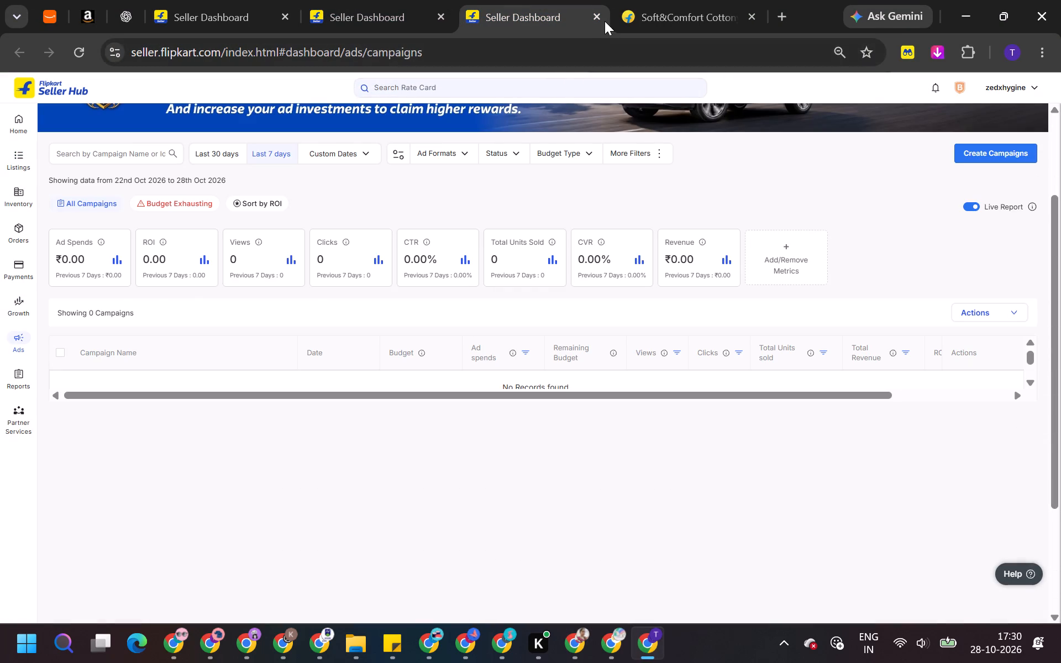
click(596, 17)
View today's sales insights of the zedxhygine account.
click(402, 0)
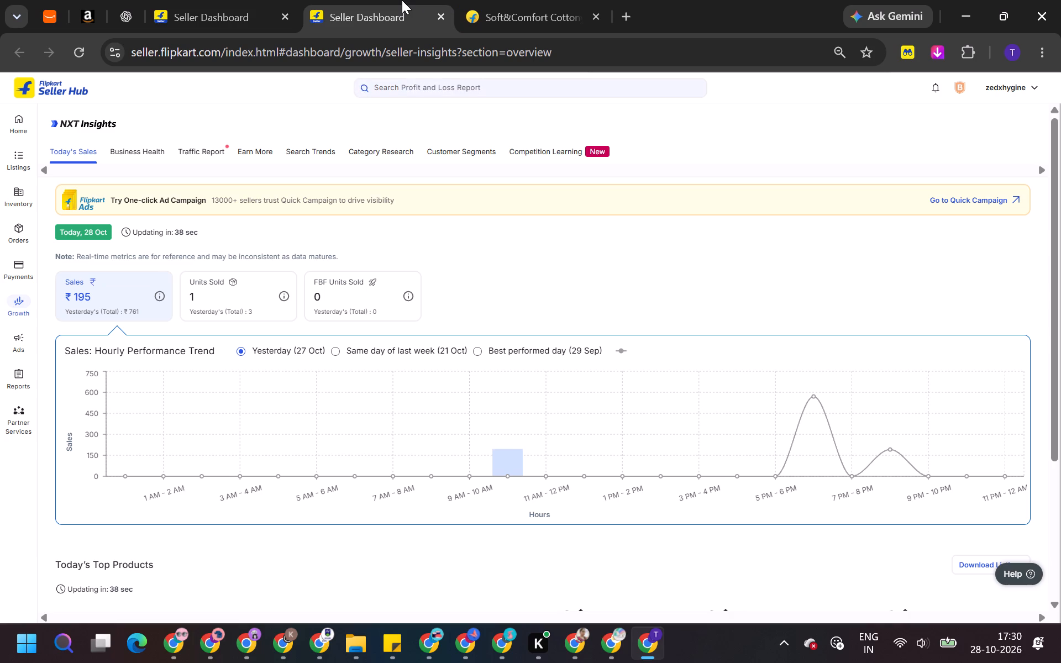
key(alt+Tab)
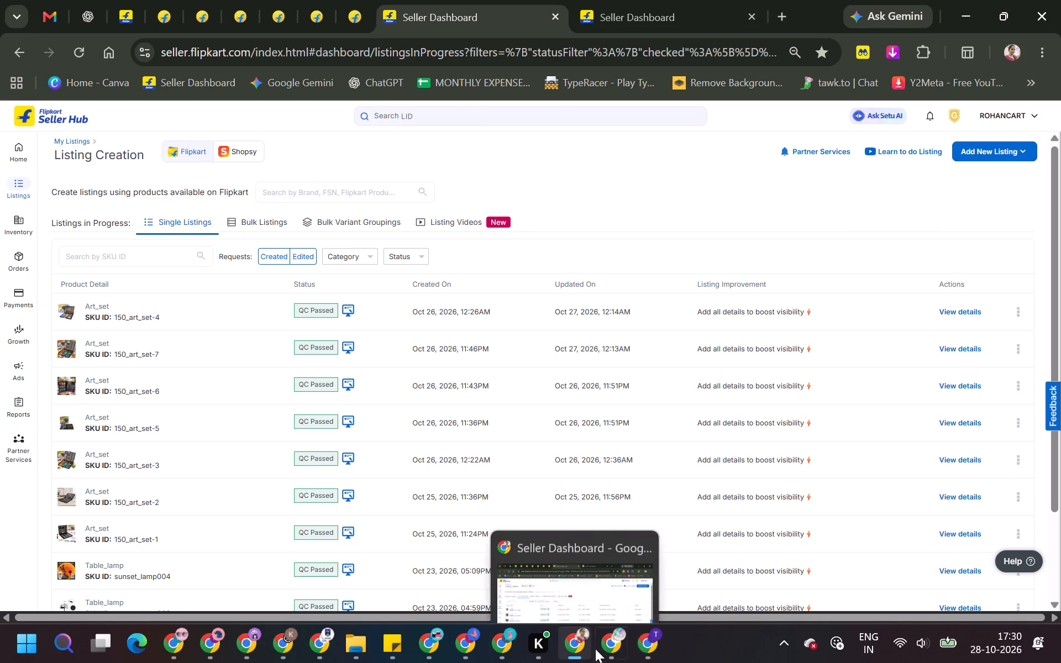
Switch back to the PragatiEZone account and open 150ART-SEt-Campaign-2026-10-24 for editing from its ad campaigns.
click(501, 643)
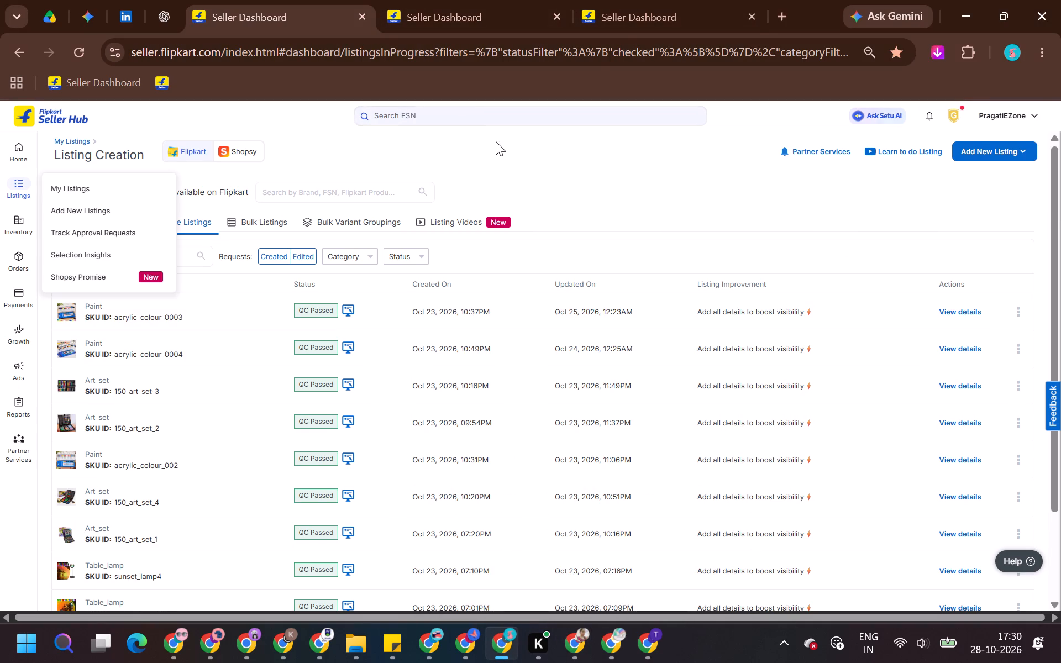
click(628, 0)
scroll(439, 485, down, 3)
scroll(451, 419, up, 5)
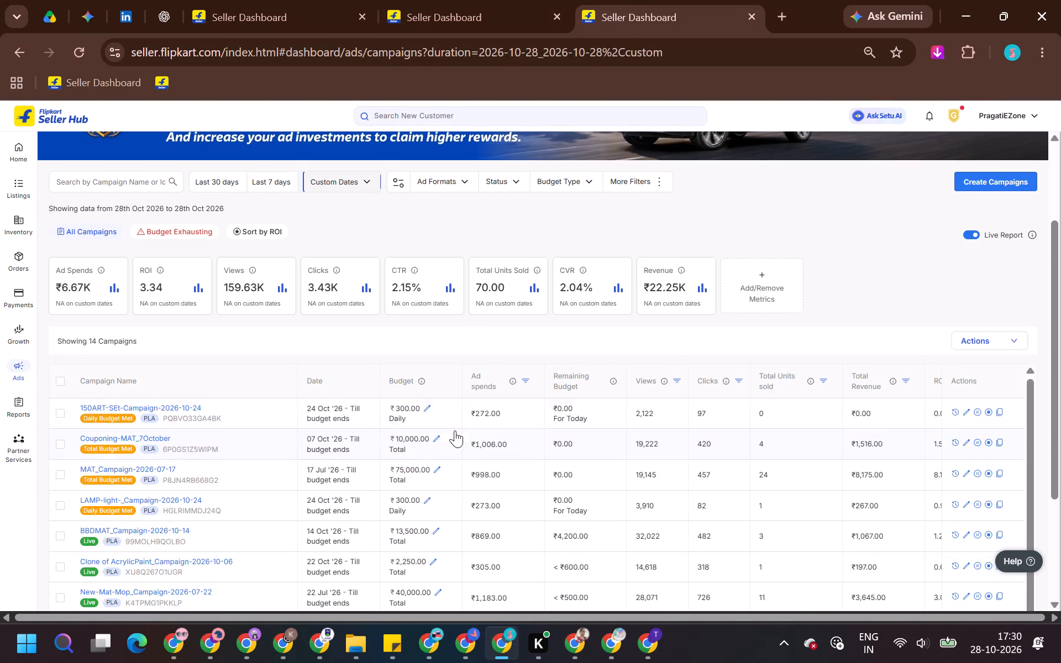
scroll(471, 340, down, 2)
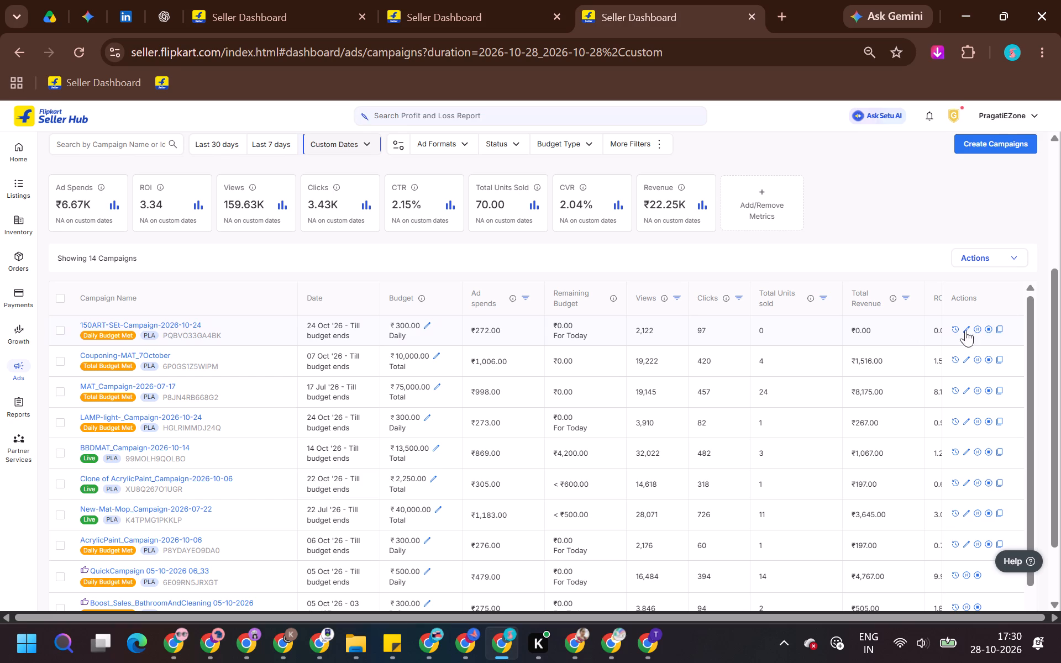
click(966, 330)
Separate the campaign edit page from the listings and wallet pages into its own maximised window.
click(527, 0)
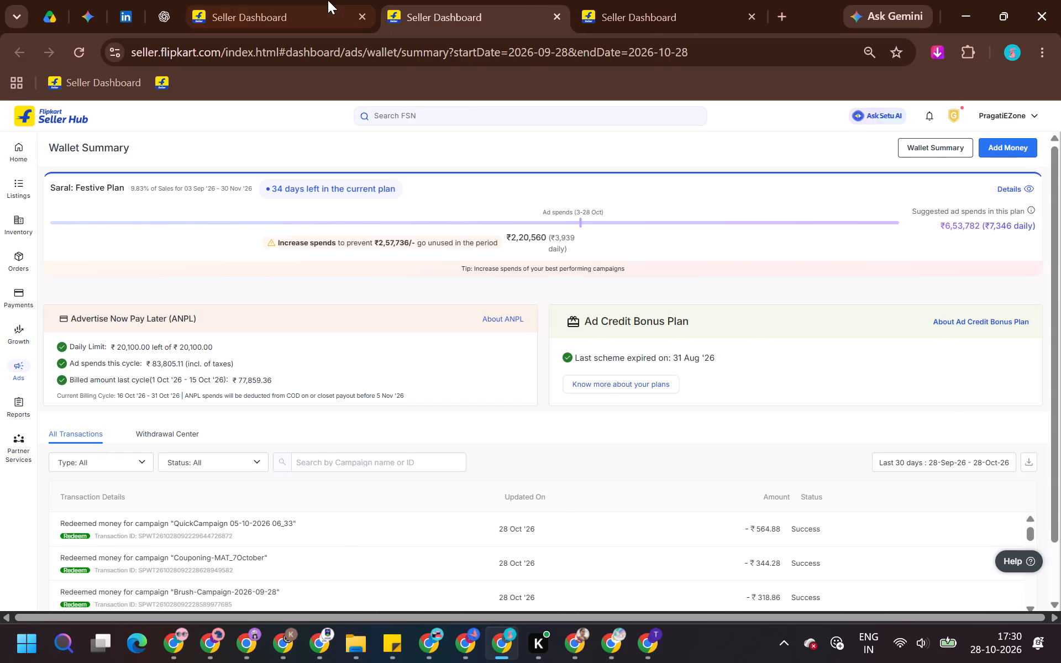
click(328, 0)
click(561, 160)
click(629, 0)
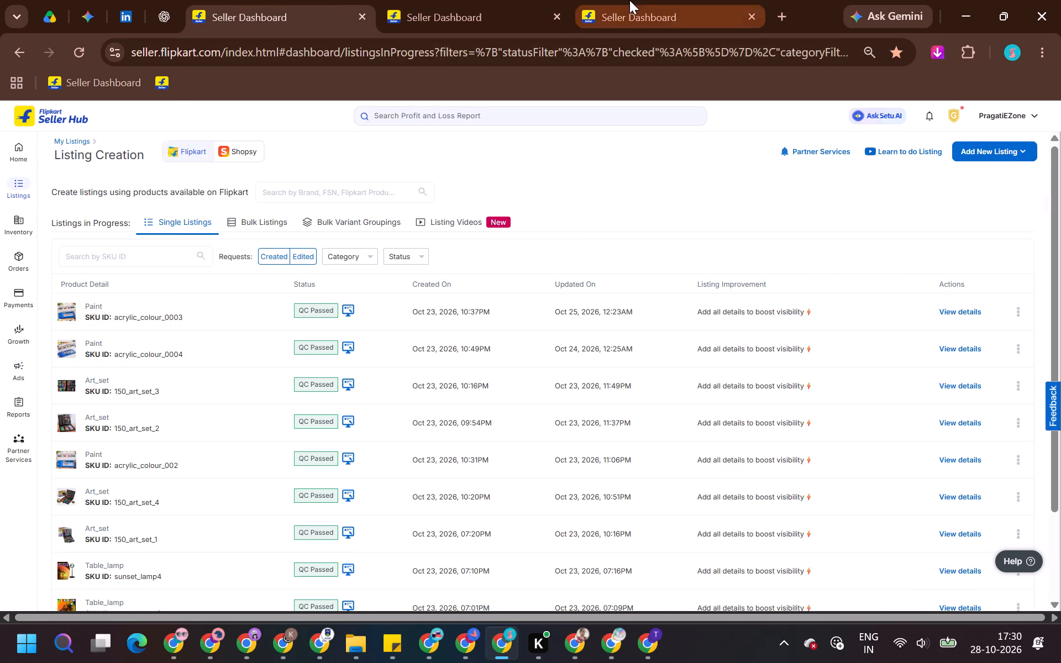
drag(312, 0, 451, 0)
click(607, 0)
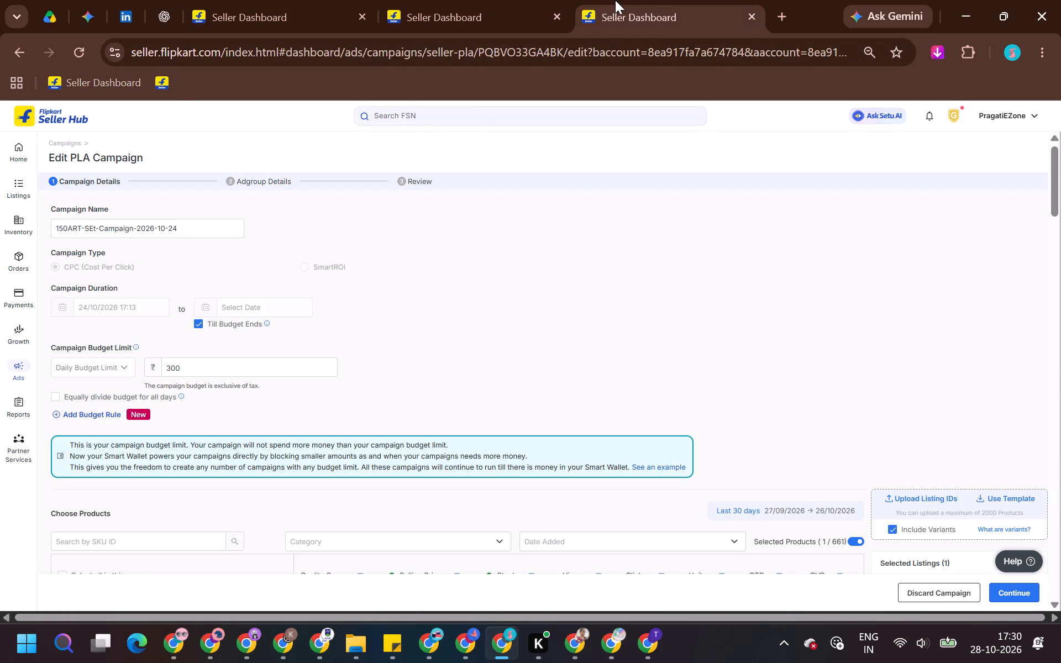
drag(615, 0, 619, 89)
click(1020, 111)
Copy the SKU ID 150_art_set_3 from the listings in progress, find it among the campaign's products and add it.
scroll(714, 421, down, 2)
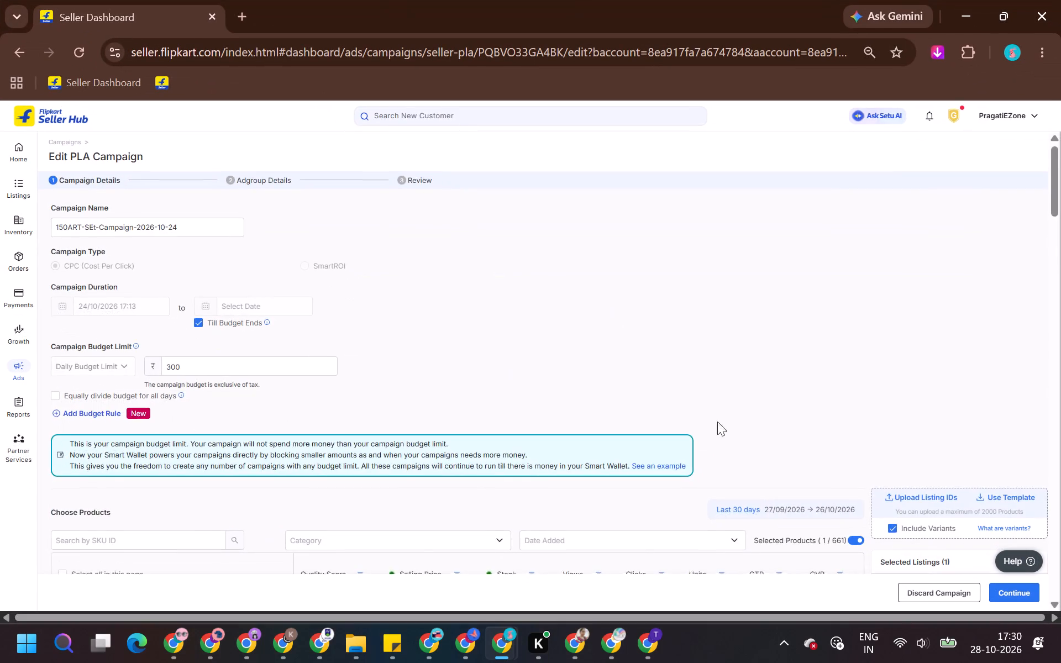
scroll(717, 422, down, 2)
key(alt+Tab)
triple_click(139, 396)
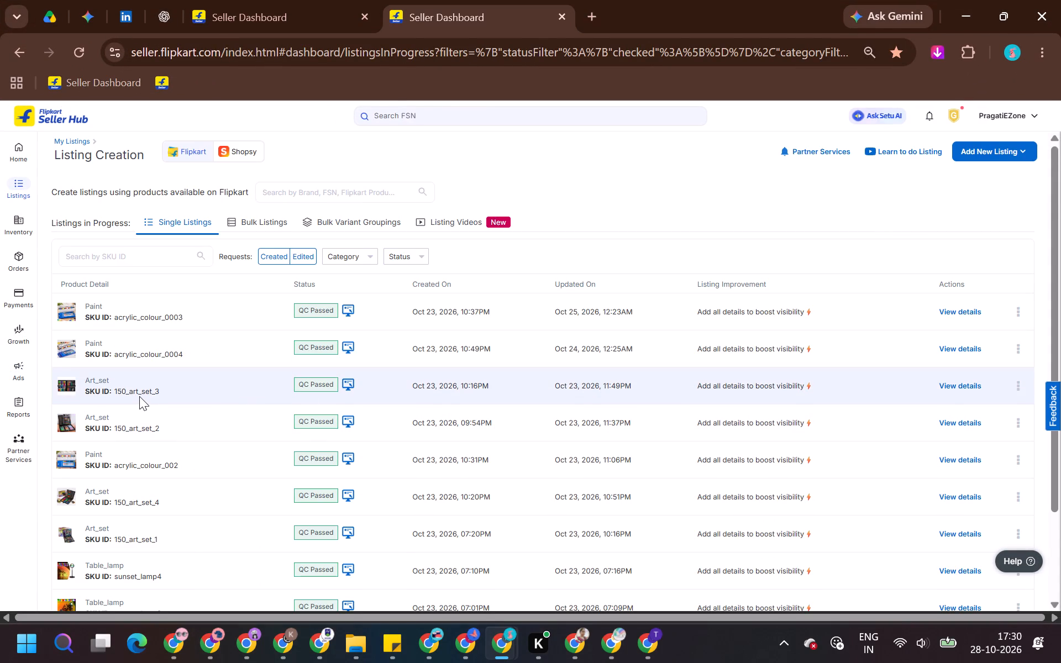
key(ctrl+c)
key(alt+Tab)
click(125, 204)
key(ctrl+v)
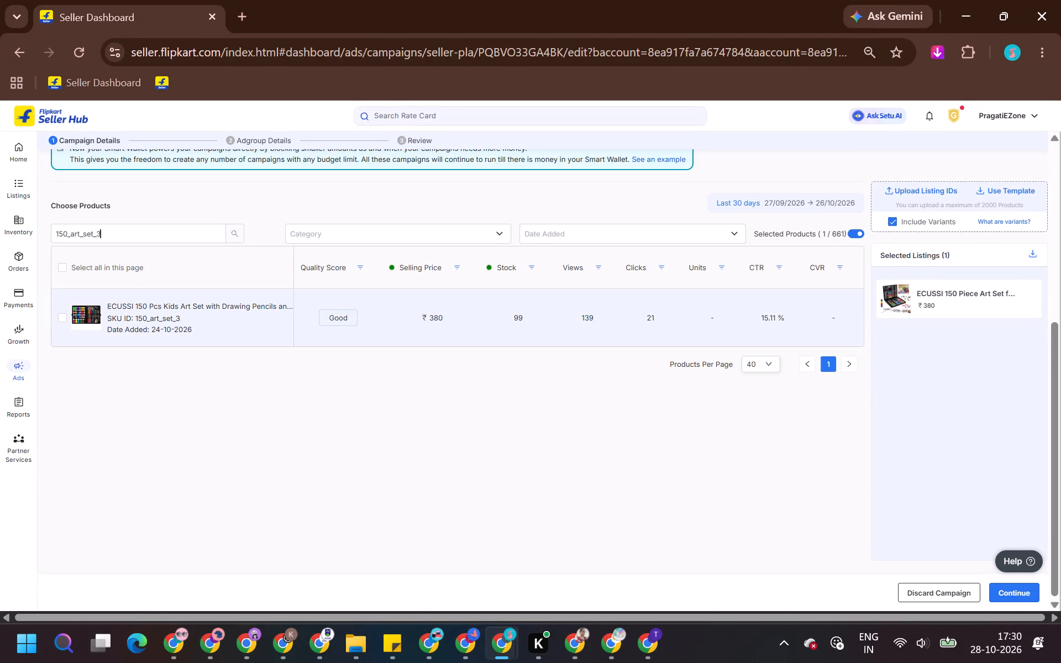
click(143, 302)
Filter the campaign's available products by the art_set category and clear the SKU search.
key(alt+Tab)
key(alt+Tab)
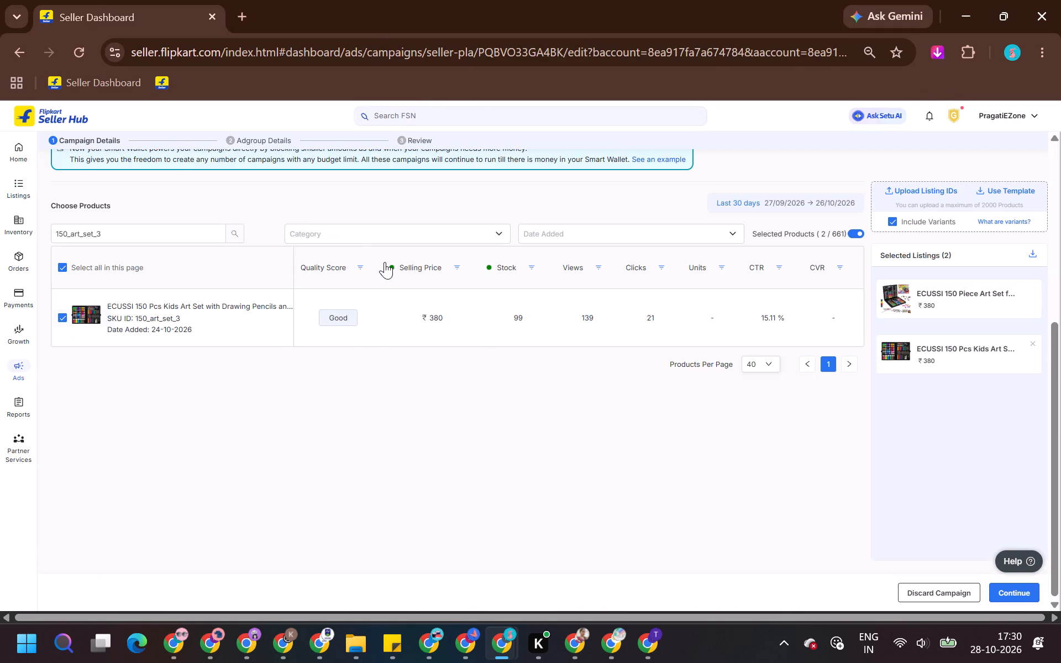
click(377, 236)
click(364, 270)
text(art)
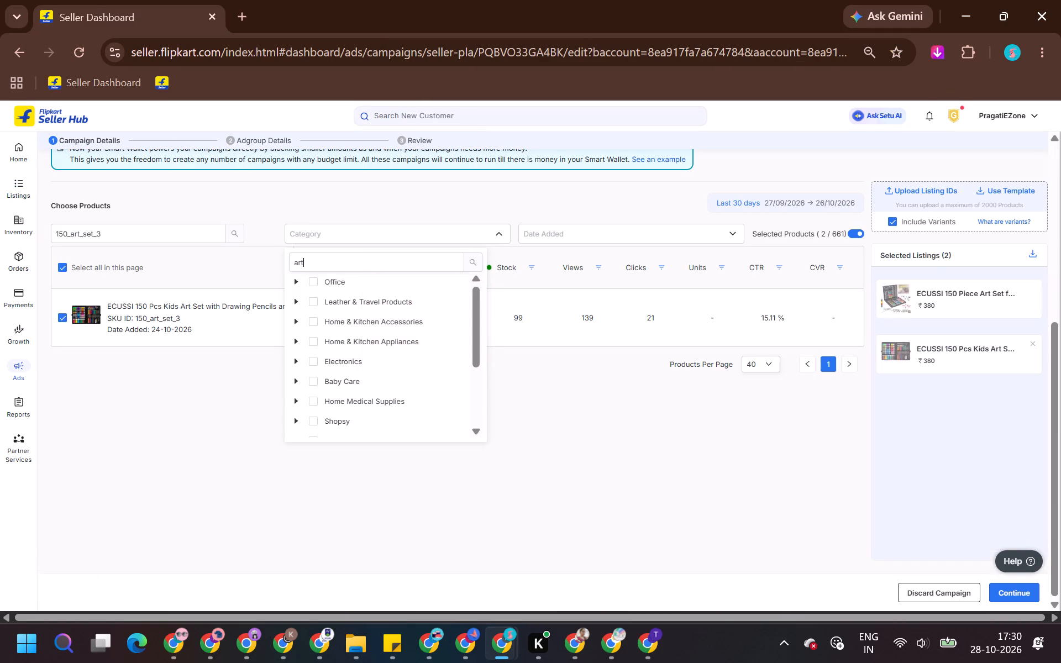
key(space)
click(345, 262)
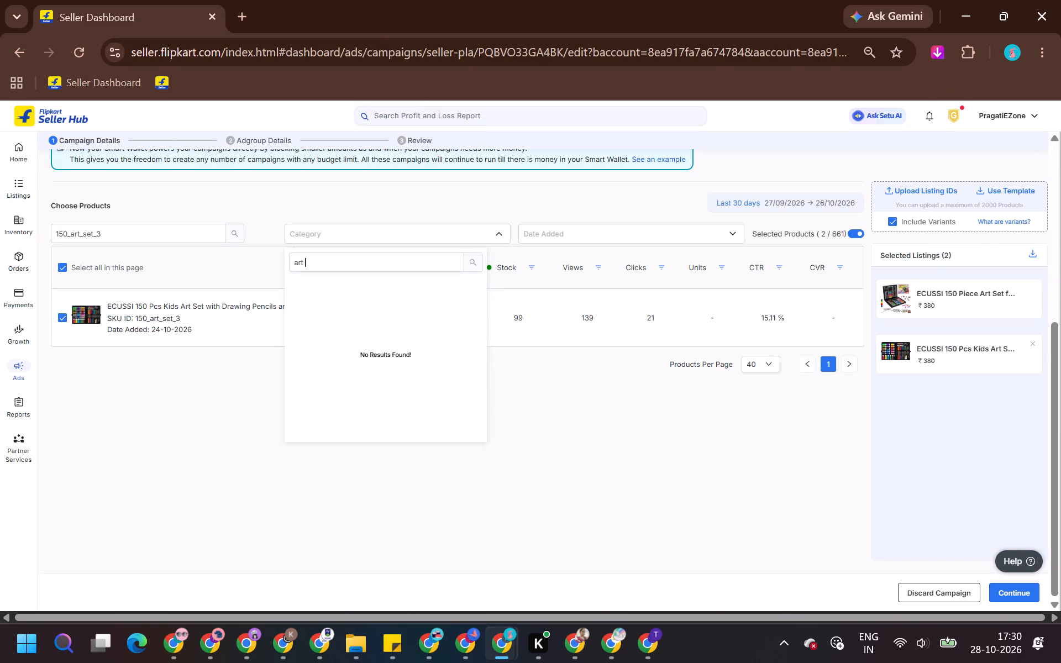
key(BackSpace)
key(backslash)
key(BackSpace)
key(BackSpace)
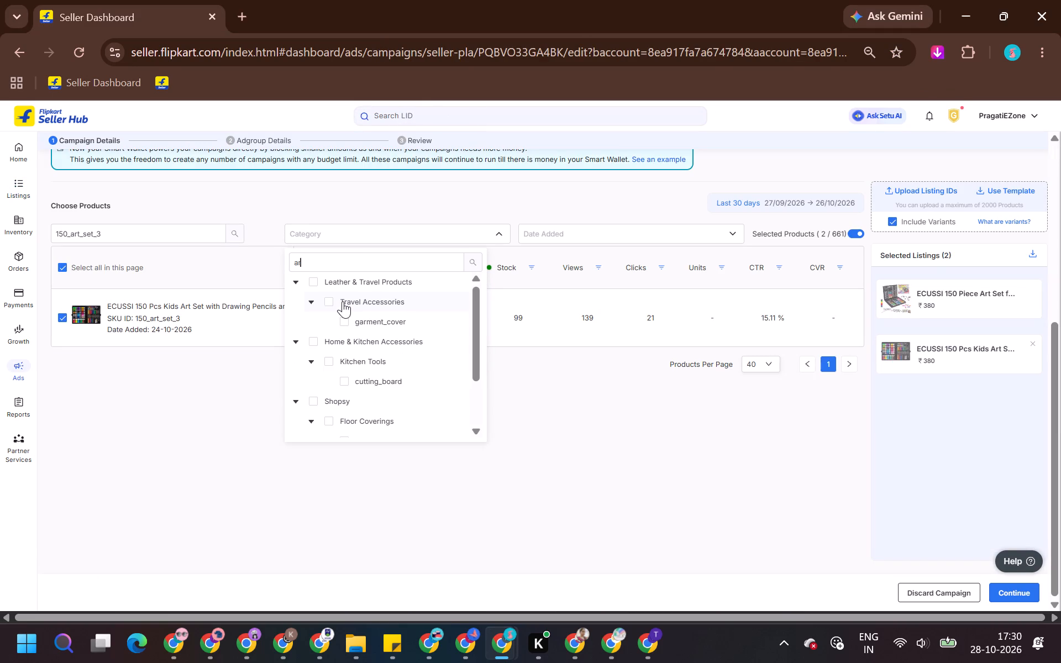
key(t)
click(362, 316)
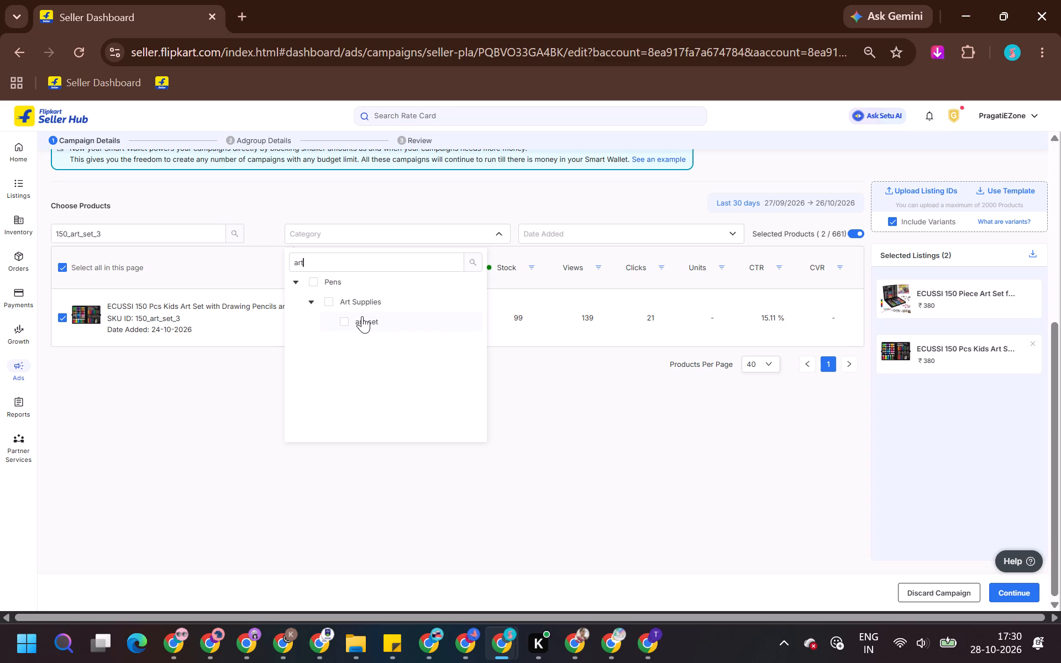
triple_click(217, 231)
key(BackSpace)
click(284, 197)
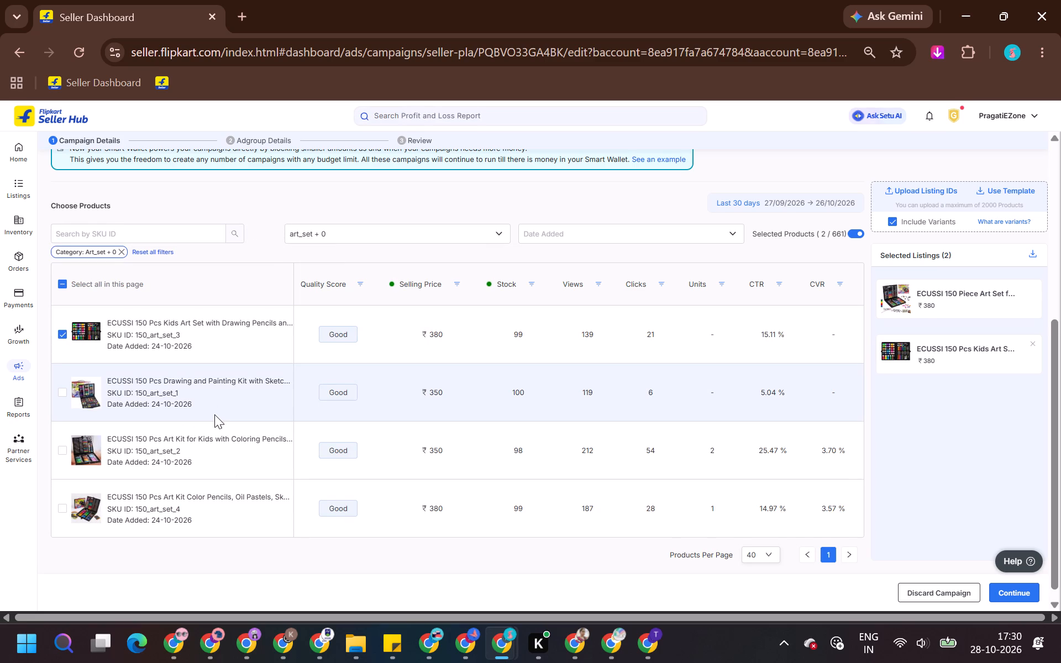
Add the products 150_art_set_1, 150_art_set_2 and 150_art_set_4 to the campaign and continue to the adgroup details.
scroll(212, 427, down, 2)
click(212, 366)
click(199, 443)
click(198, 492)
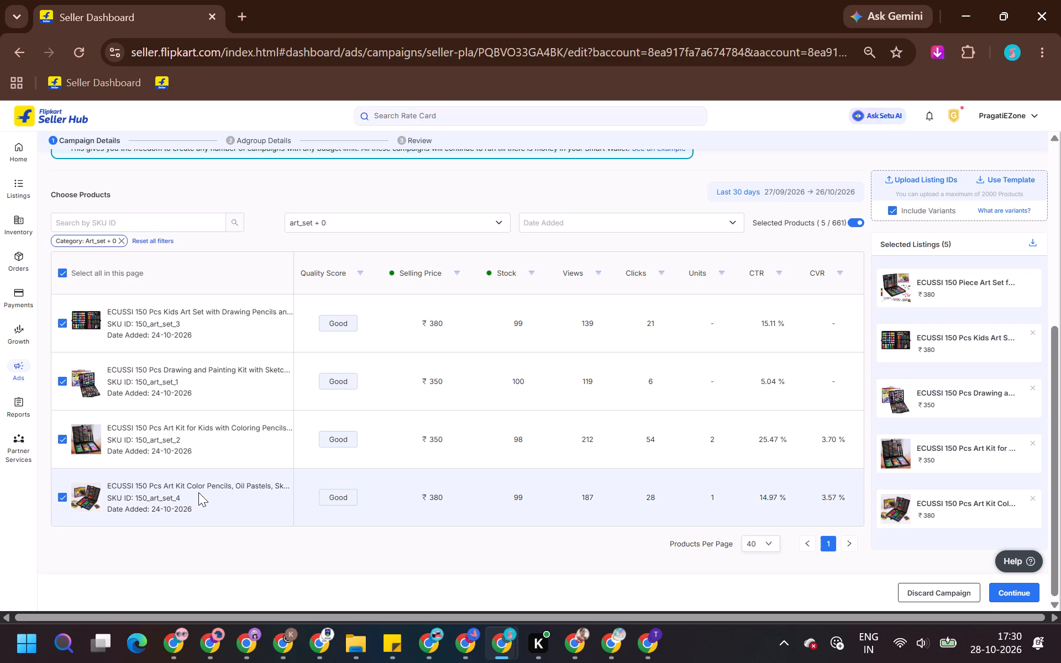
scroll(490, 289, up, 4)
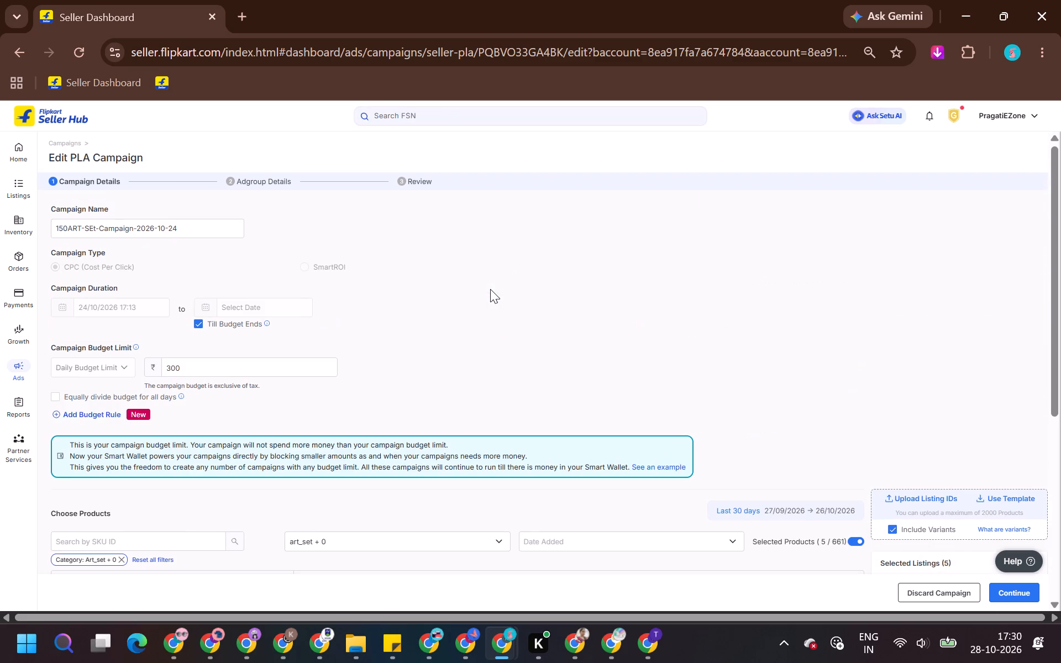
scroll(468, 303, down, 8)
click(1005, 591)
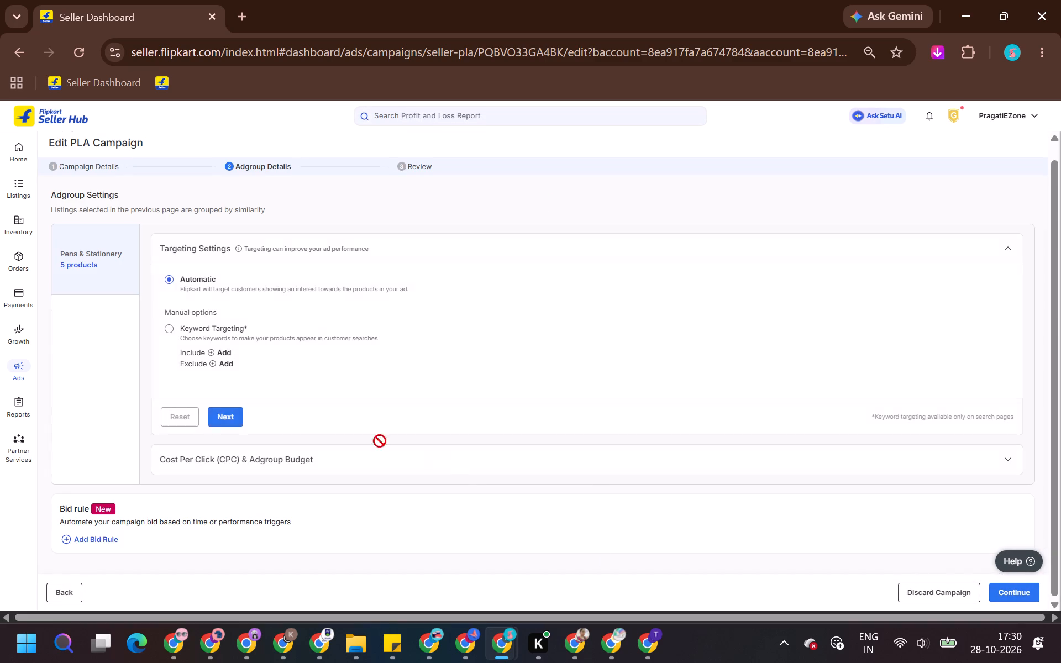
Try Keyword Targeting for the Pens & Stationery adgroup, return it to Automatic and proceed to the cost-per-click settings.
click(227, 329)
click(166, 286)
click(185, 290)
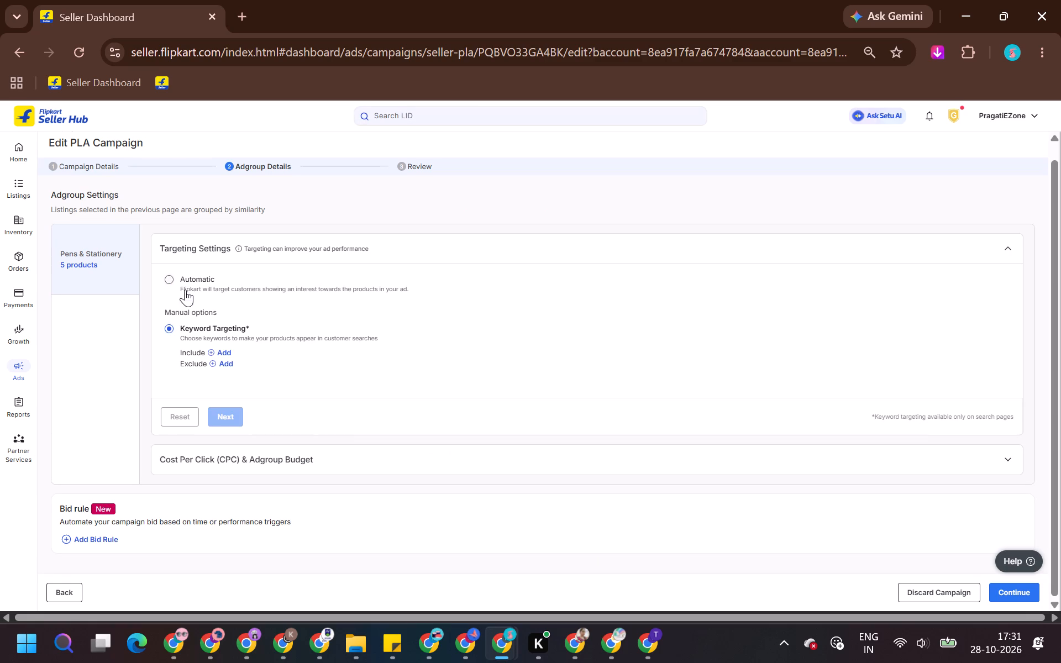
click(226, 429)
double_click(228, 406)
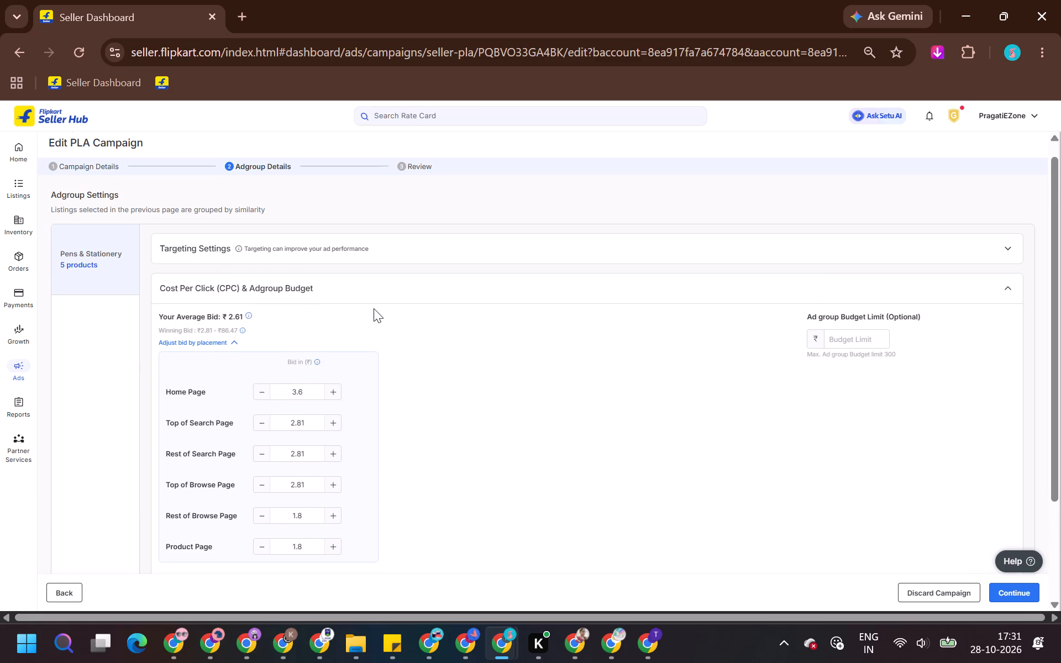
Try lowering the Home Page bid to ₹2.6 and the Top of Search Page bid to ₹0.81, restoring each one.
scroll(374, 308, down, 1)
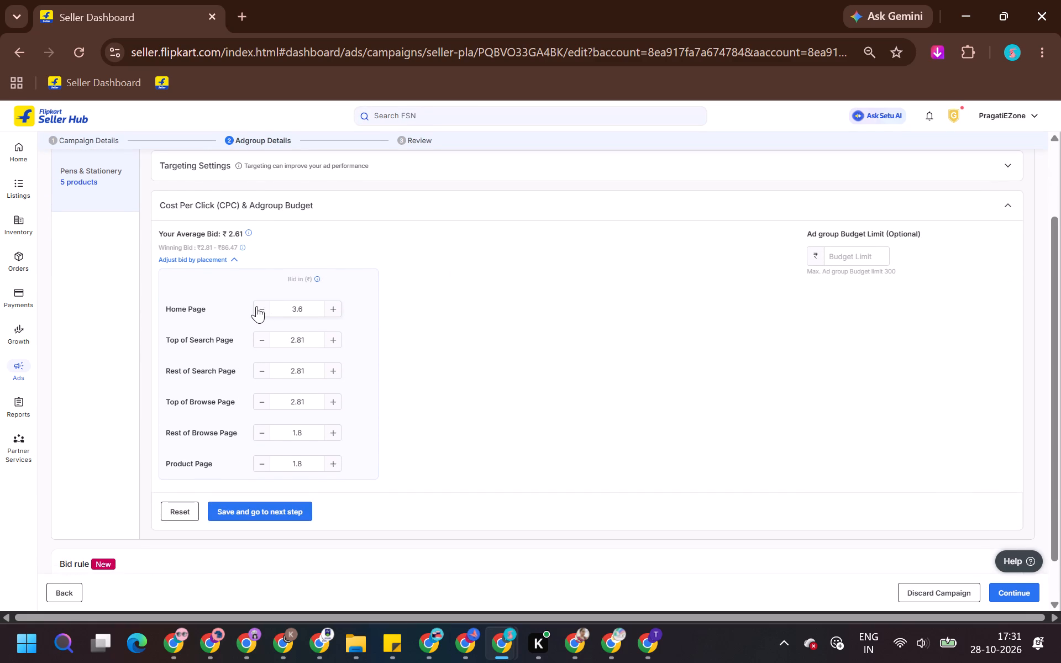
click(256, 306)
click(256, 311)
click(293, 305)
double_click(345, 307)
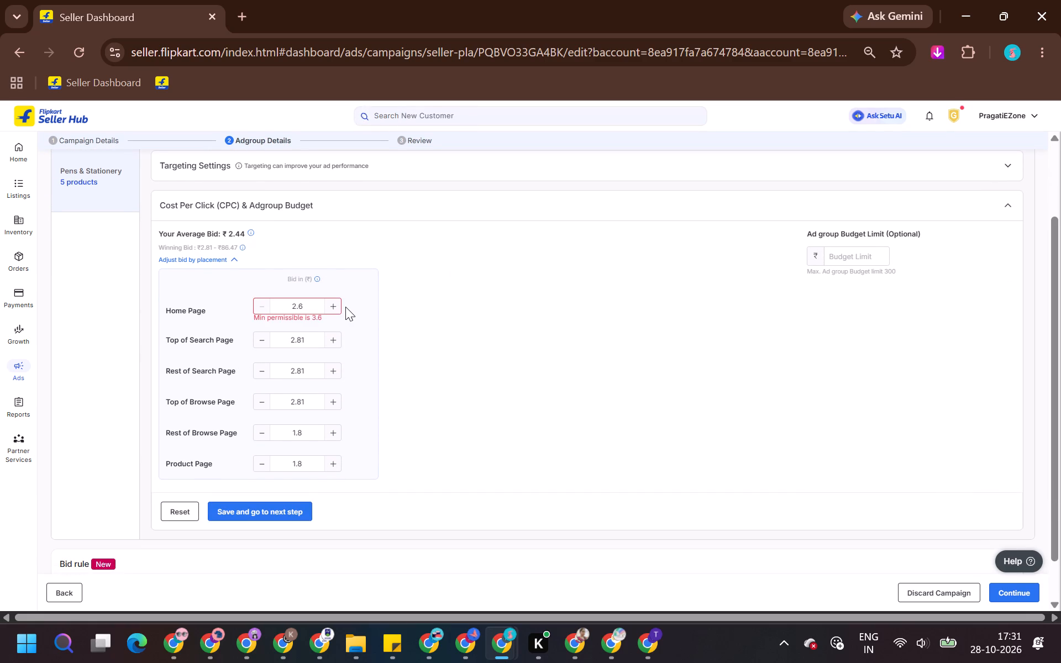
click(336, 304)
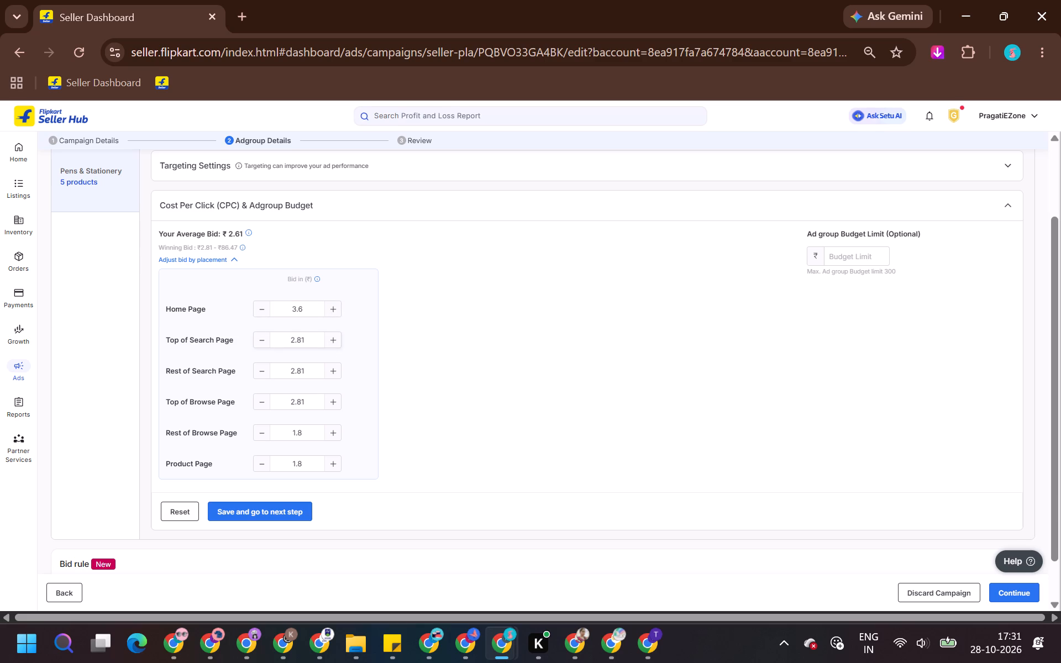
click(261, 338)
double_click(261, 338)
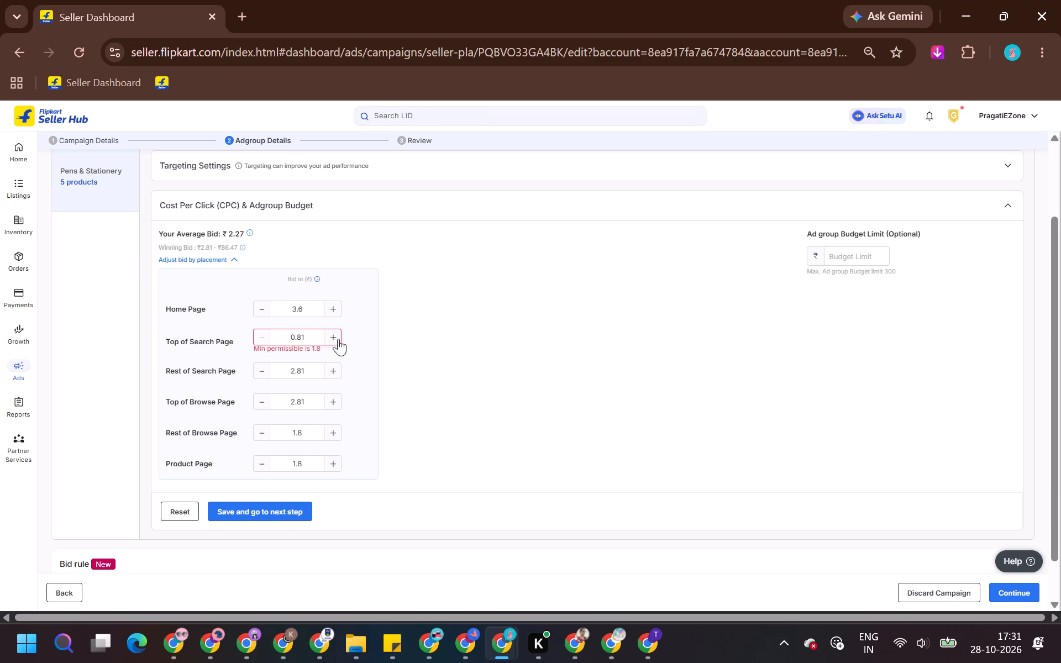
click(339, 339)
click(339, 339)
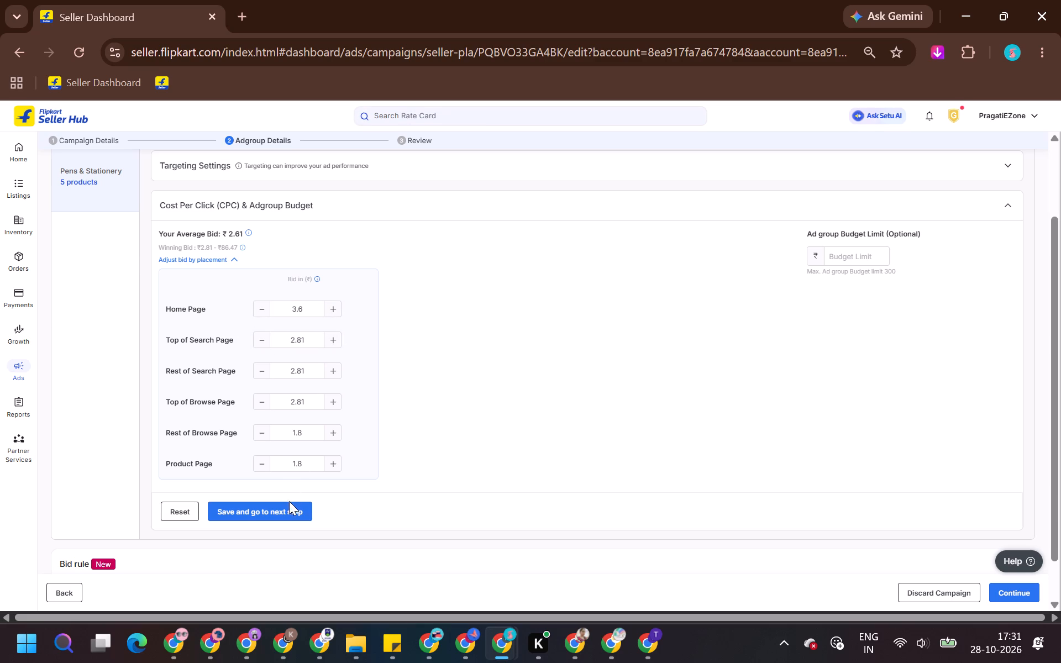
Save the adgroup bids, continue to the review and submit the campaign update.
click(294, 509)
click(992, 588)
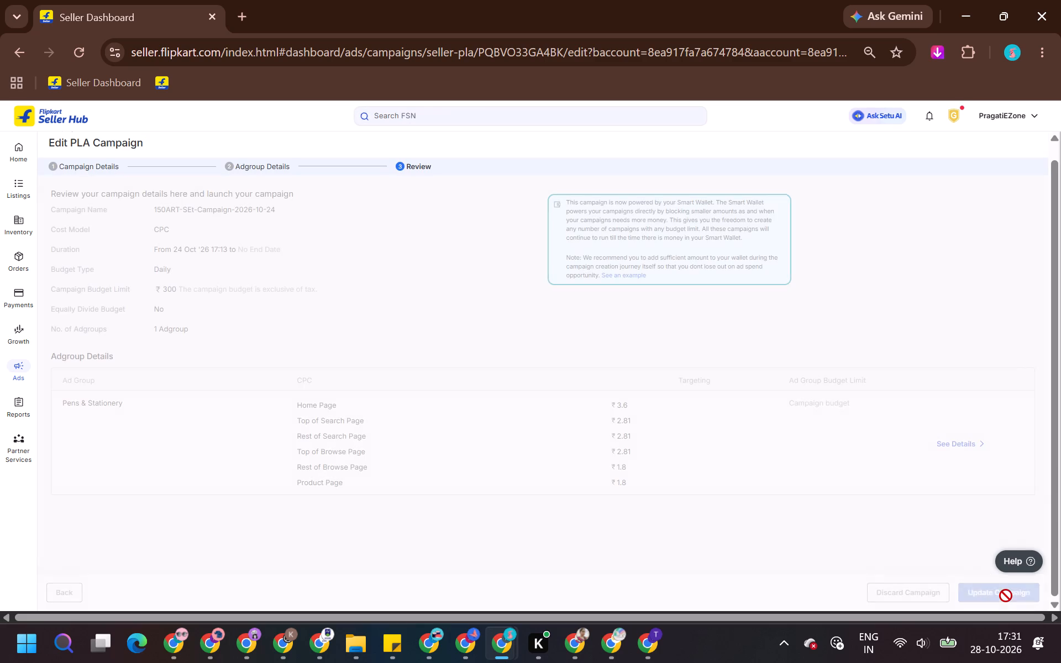
click(1006, 596)
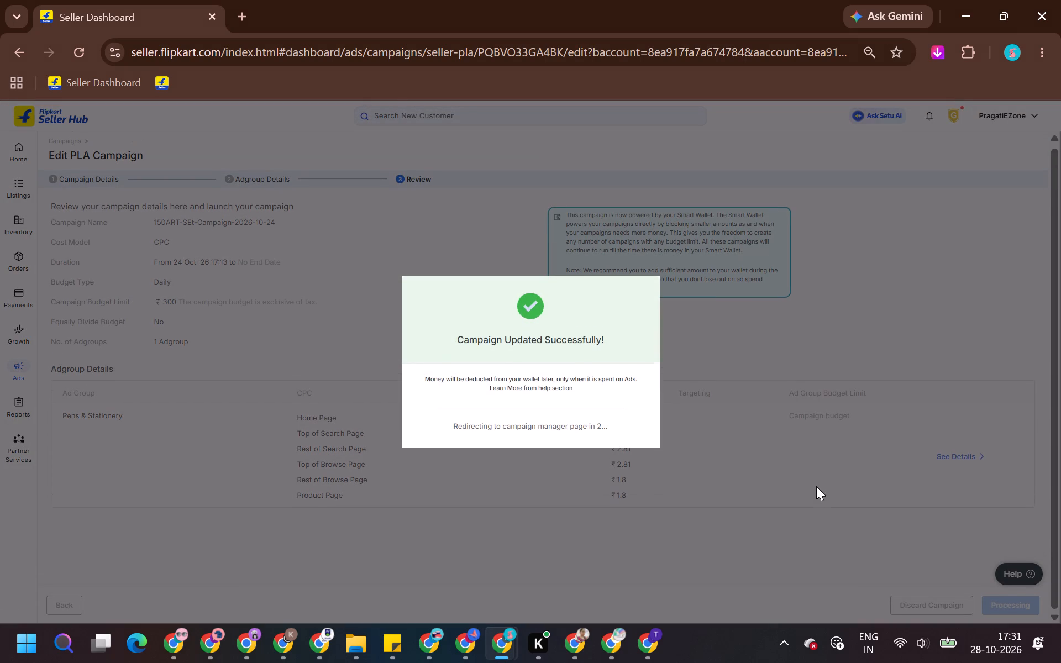
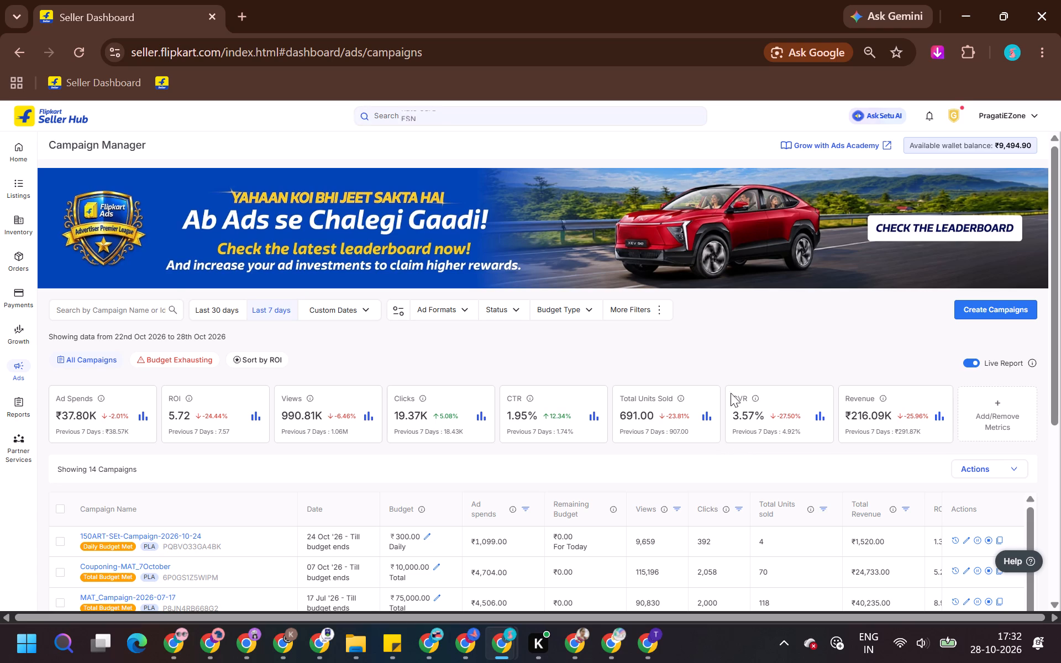
Compare the campaign list with the recently created listings to check which campaign matches the sunset lamp products.
scroll(358, 302, down, 1)
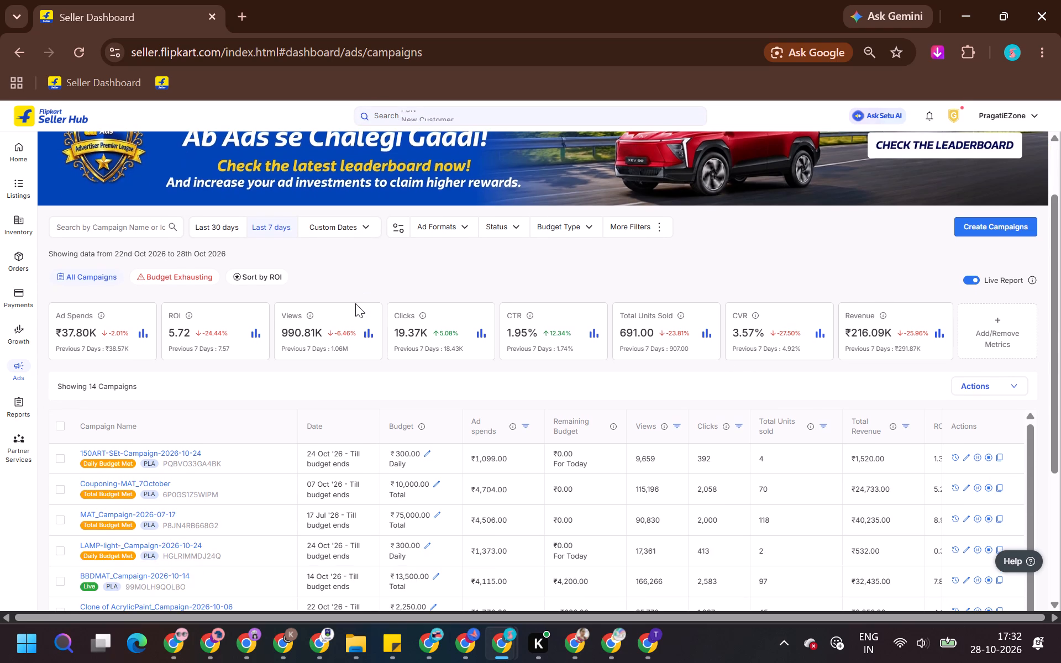
scroll(362, 322, up, 4)
scroll(362, 323, down, 3)
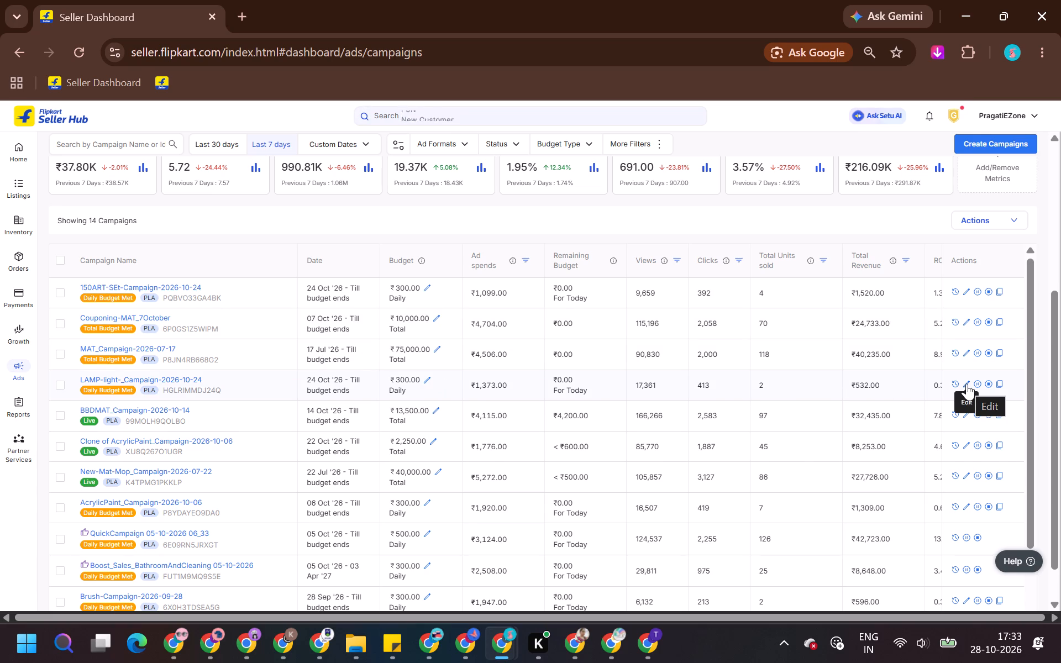
key(alt+Tab)
scroll(222, 407, down, 5)
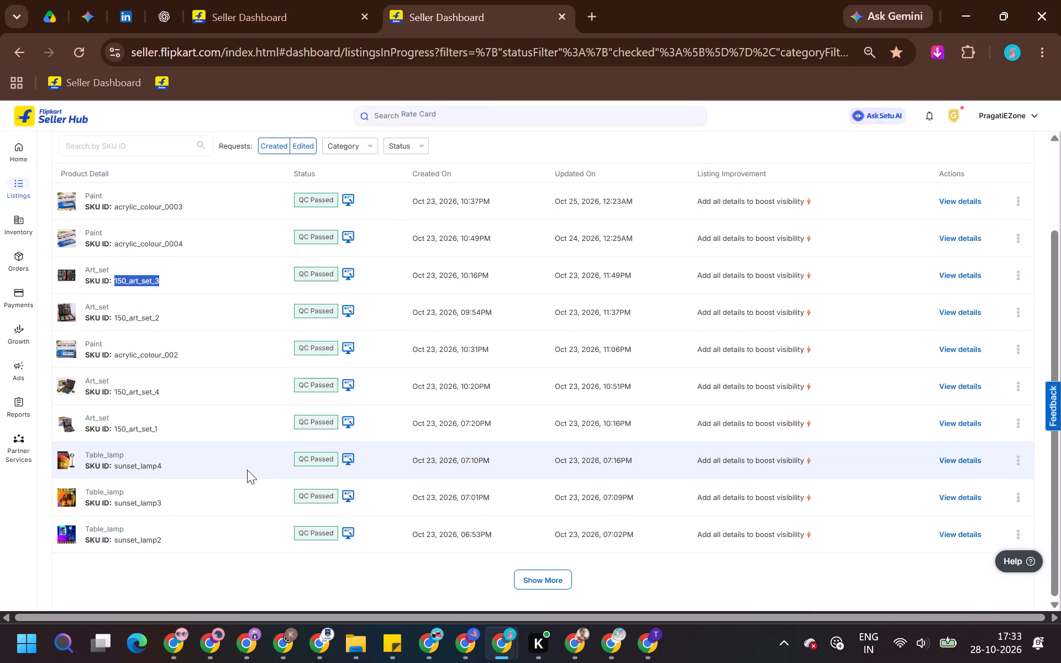
key(alt+Tab)
key(alt+Tab)
key(alt+Tab)
scroll(201, 436, down, 1)
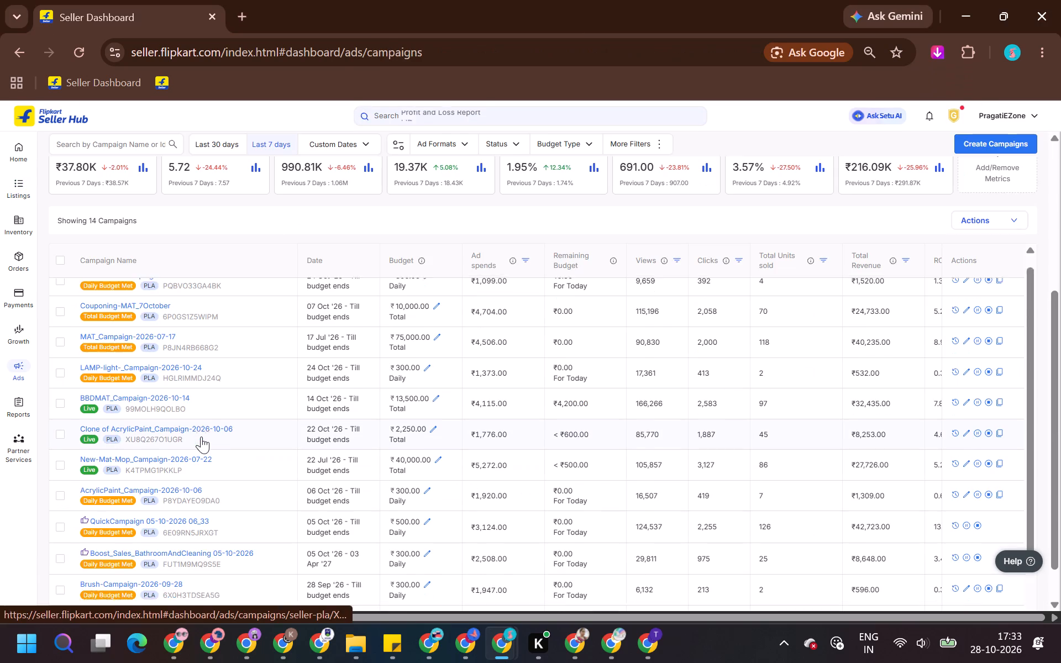
scroll(201, 436, down, 1)
key(alt+Tab)
key(alt+Tab)
scroll(215, 426, up, 3)
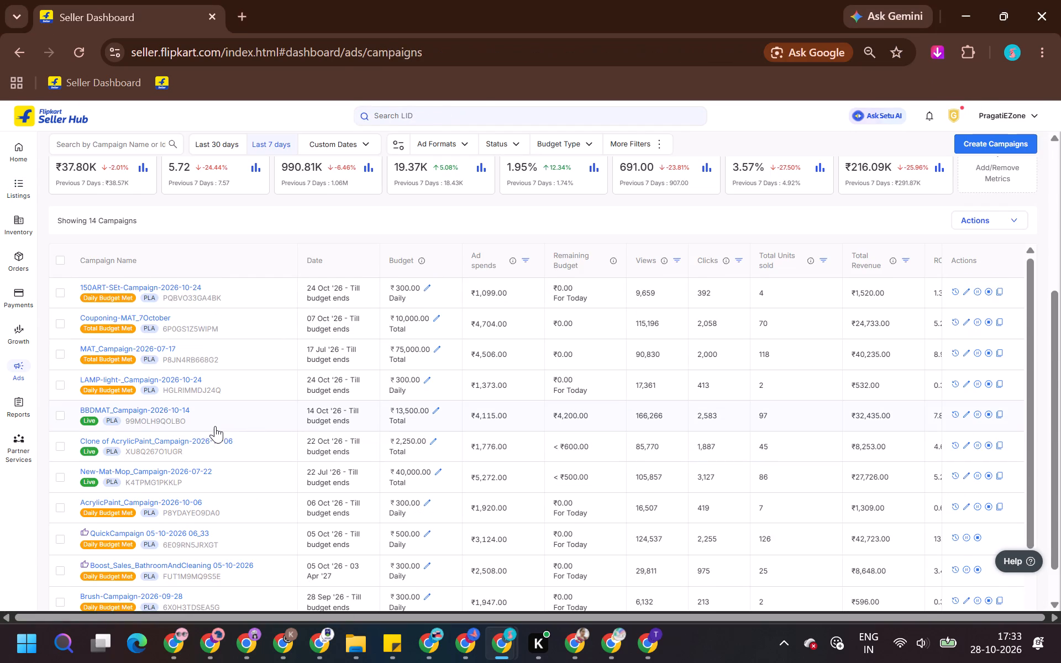
scroll(211, 430, down, 1)
scroll(407, 424, up, 1)
Open LAMP-light-_Campaign-2026-10-24 for editing, check the lamp SKU IDs in the listings window and go to the campaign's product selection.
click(967, 383)
key(alt+Tab)
key(alt+Tab)
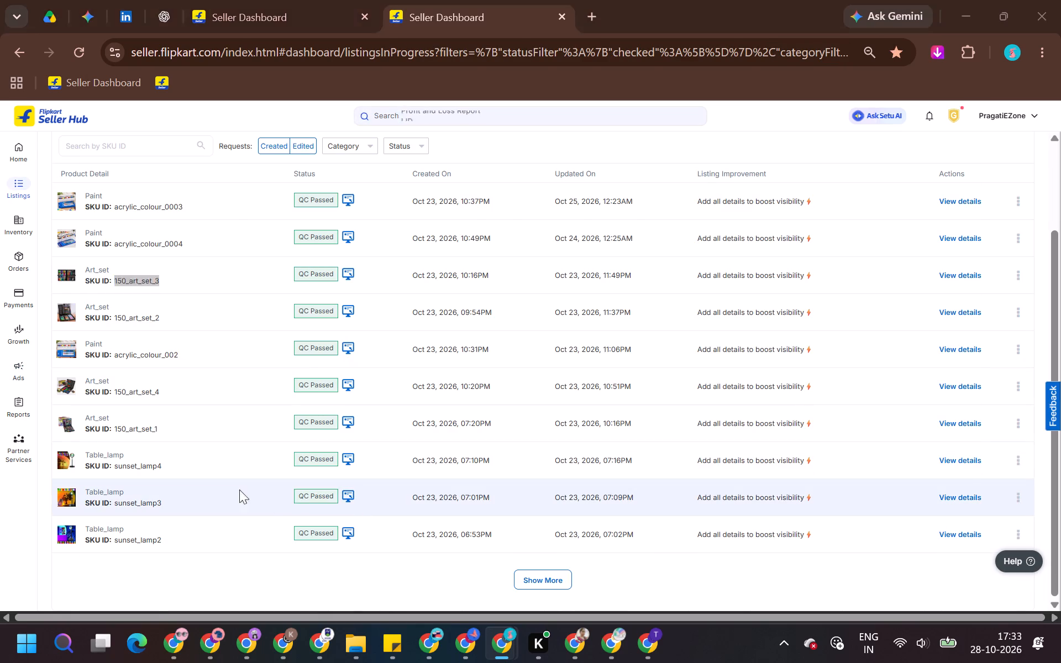
scroll(578, 367, down, 3)
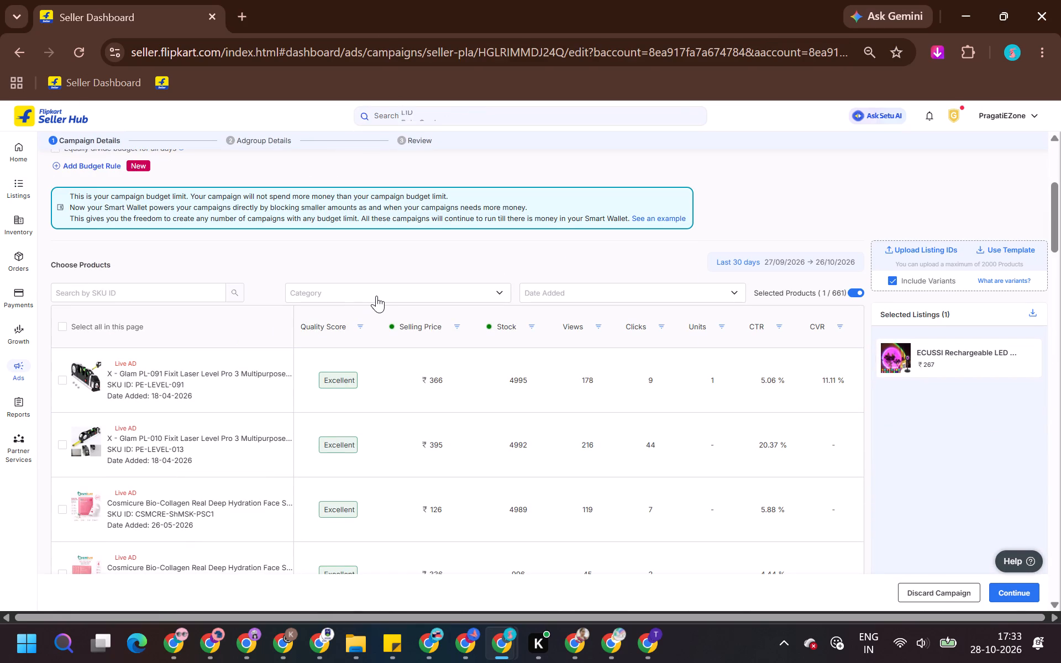
Filter the products by the table_lamp category and add sunset_lamp3, sunset_lamp4, sunset_lamp2 and sunset_lamp1 to the campaign.
click(376, 296)
click(364, 322)
text(tabl)
key(e)
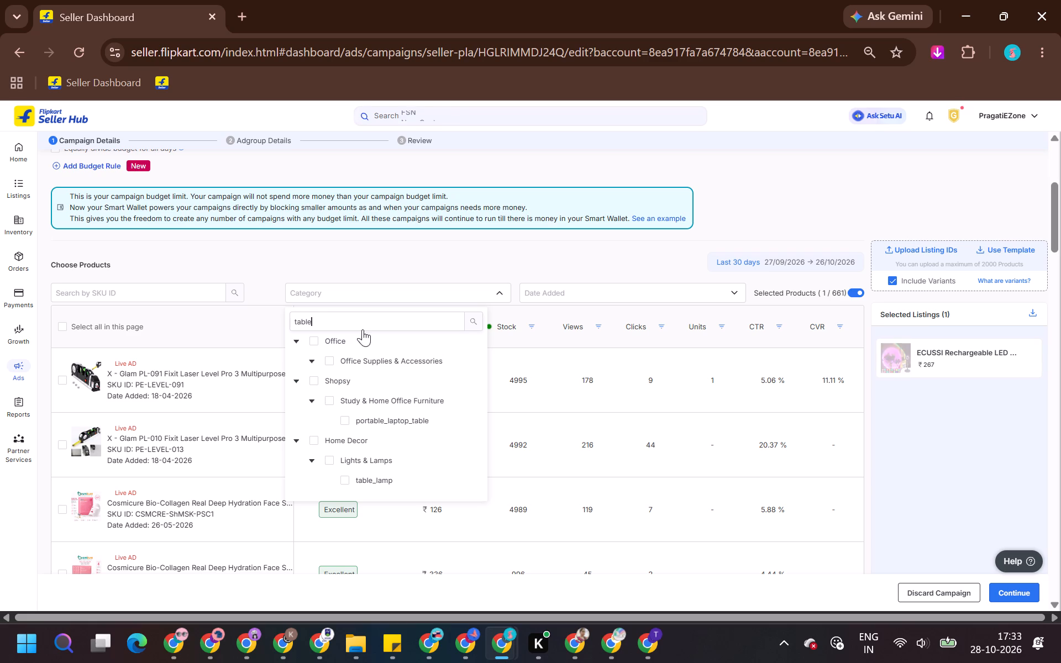
click(367, 482)
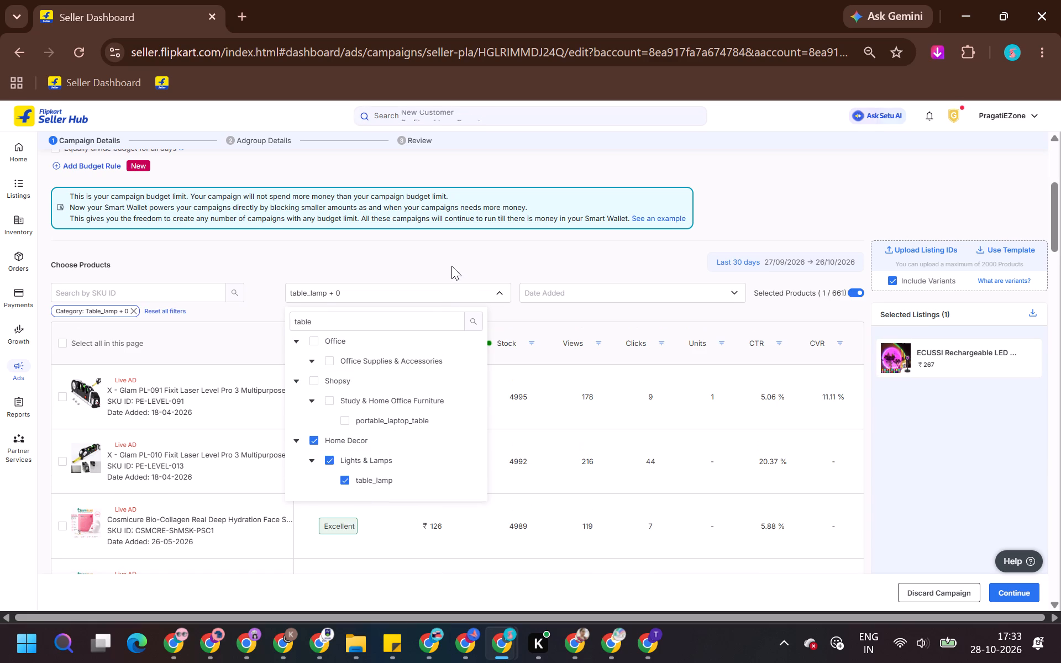
click(450, 265)
scroll(406, 285, down, 2)
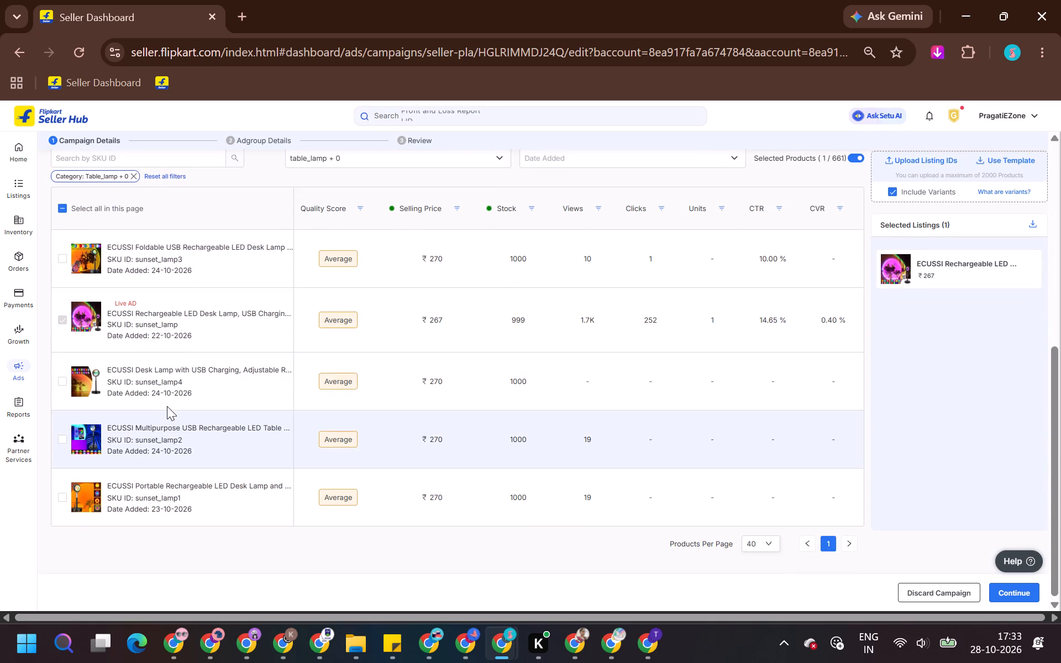
click(200, 272)
click(189, 391)
click(192, 449)
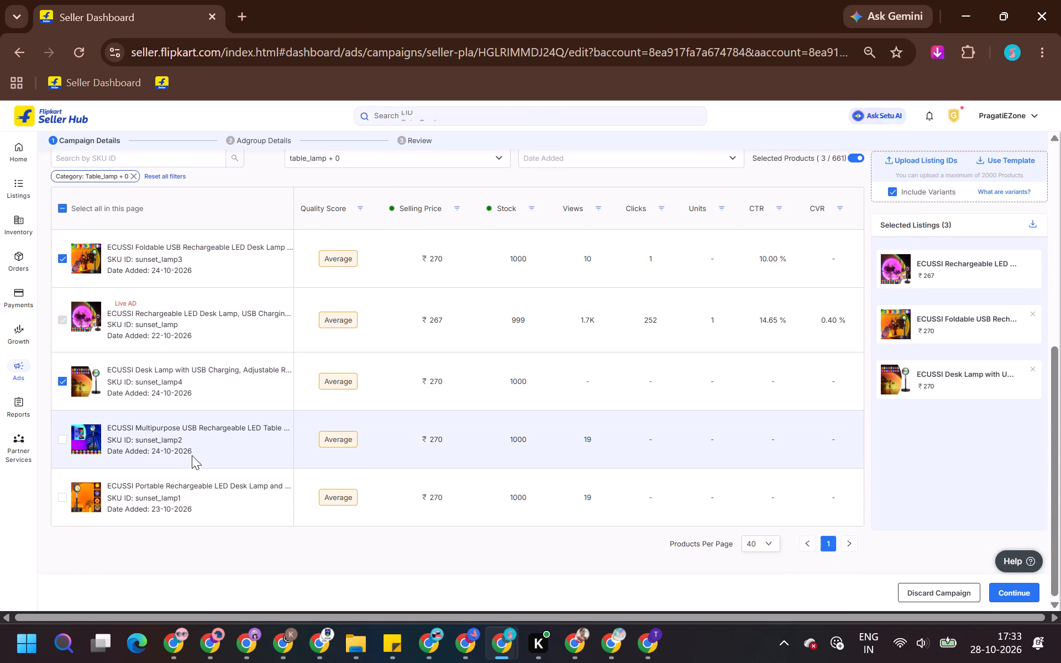
click(191, 509)
scroll(209, 461, down, 2)
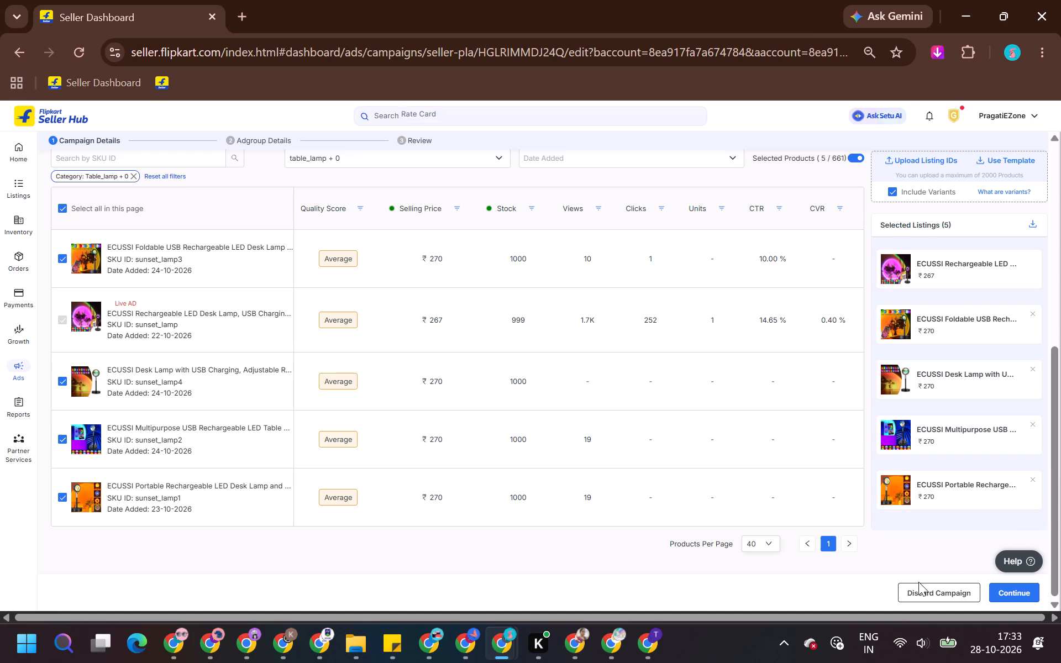
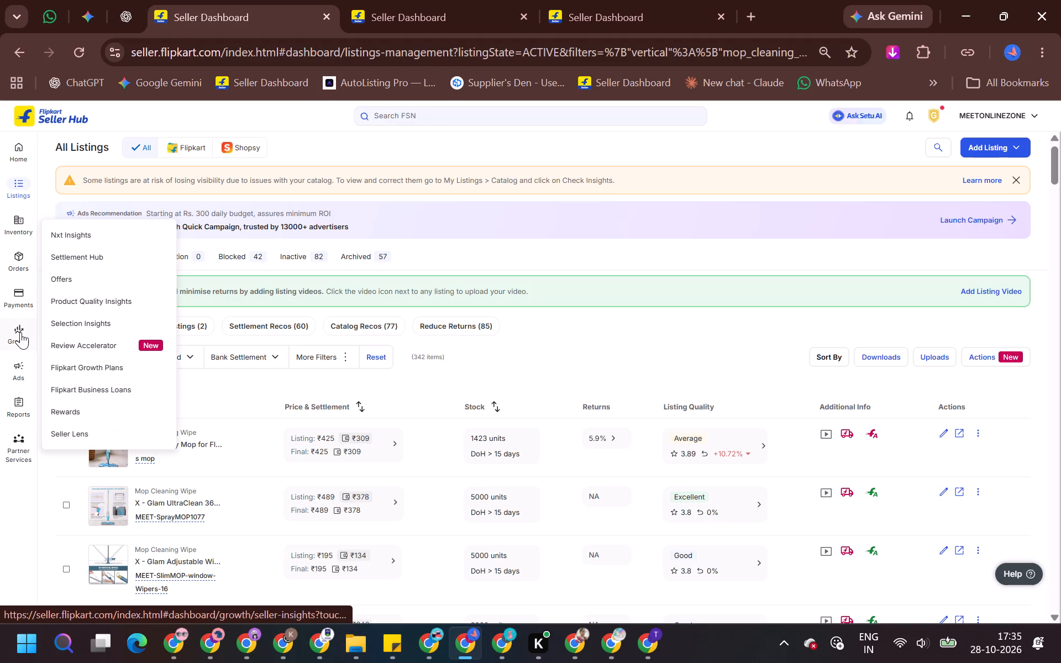
Open the NXT Insights page in the Growth section to view today's sales.
click(20, 332)
click(20, 332)
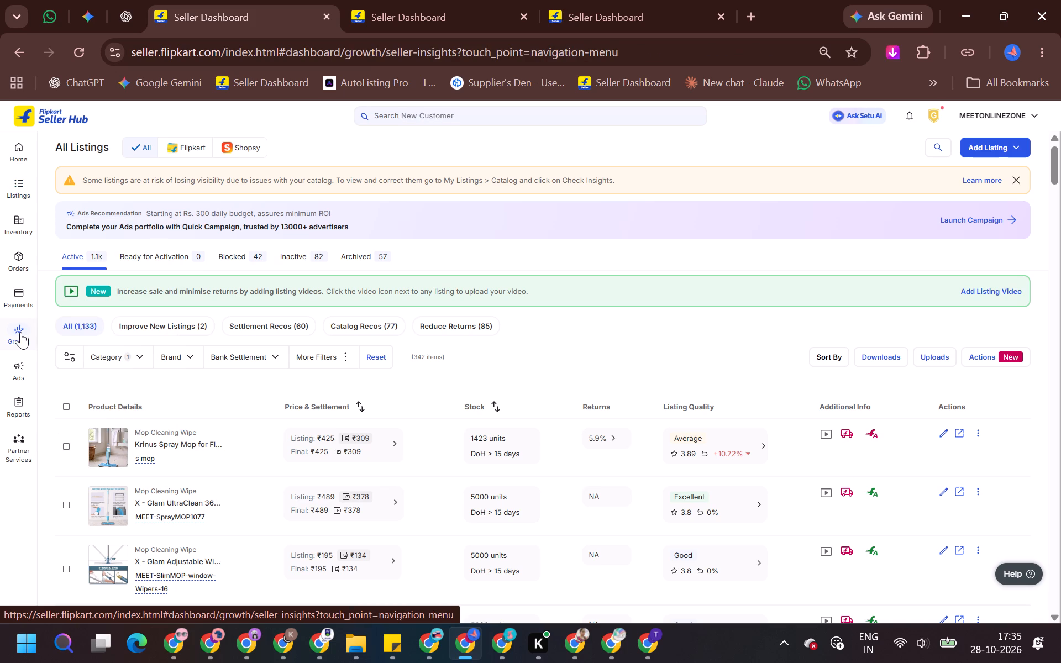
double_click(20, 332)
click(17, 331)
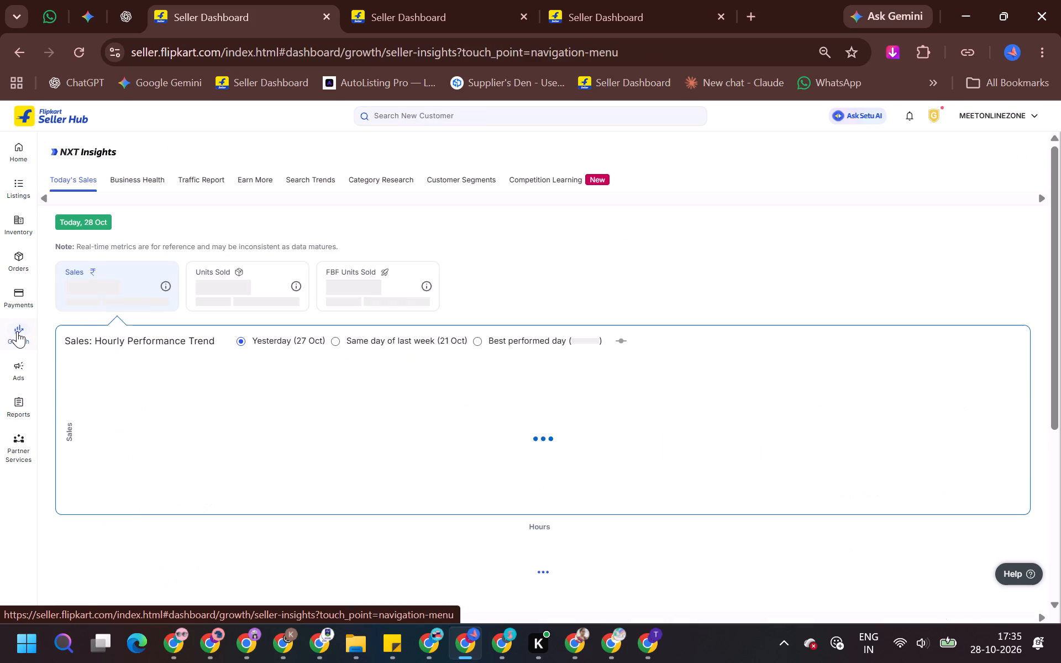
Open the Traffic Report in the MEETONLINEZONE account's growth insights to review its impressions and conversion.
click(212, 185)
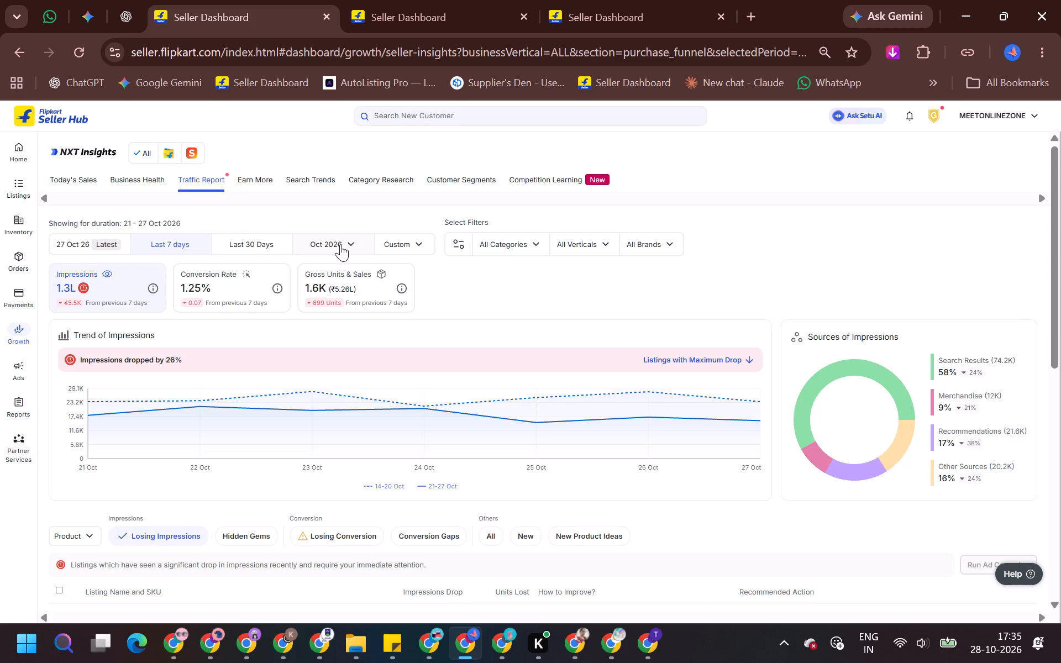
Set the Traffic Report's duration to the month of Oct 2026.
click(401, 247)
click(327, 245)
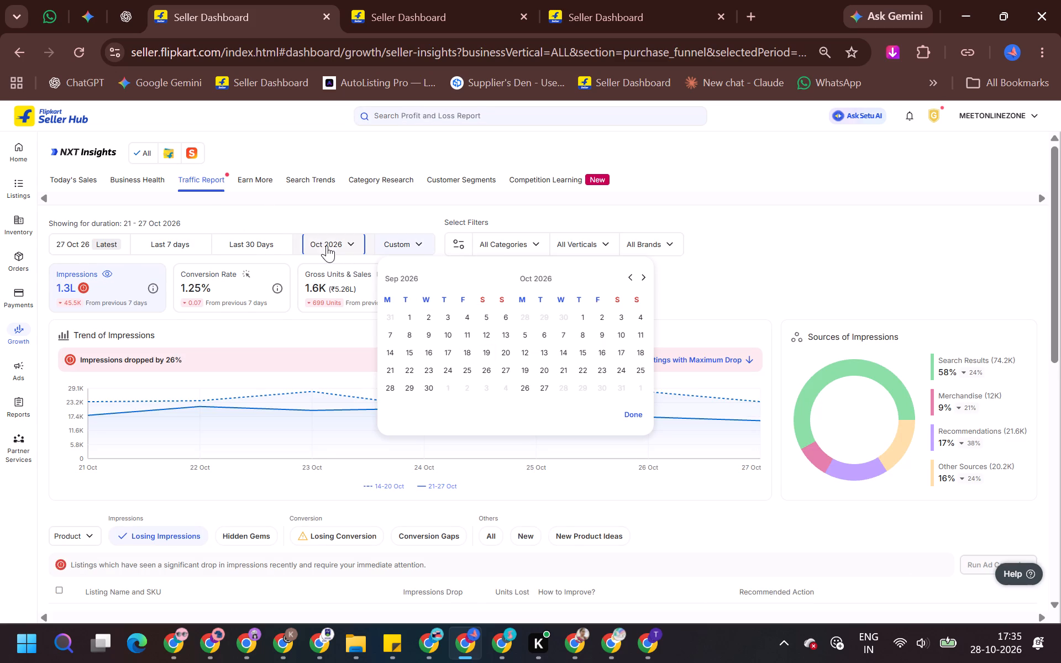
click(336, 267)
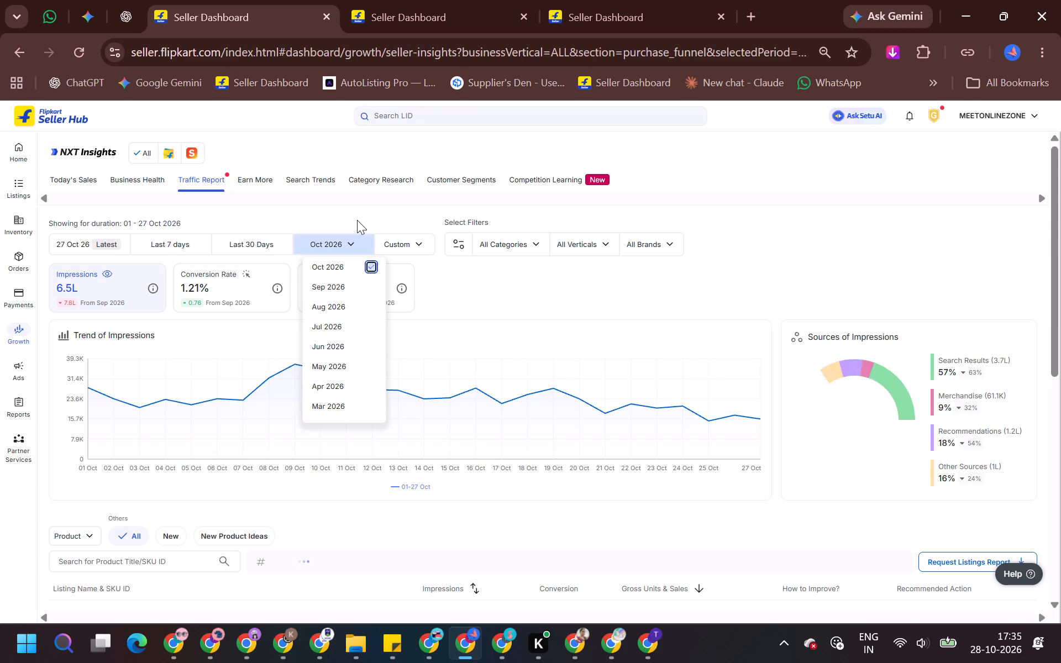
click(357, 216)
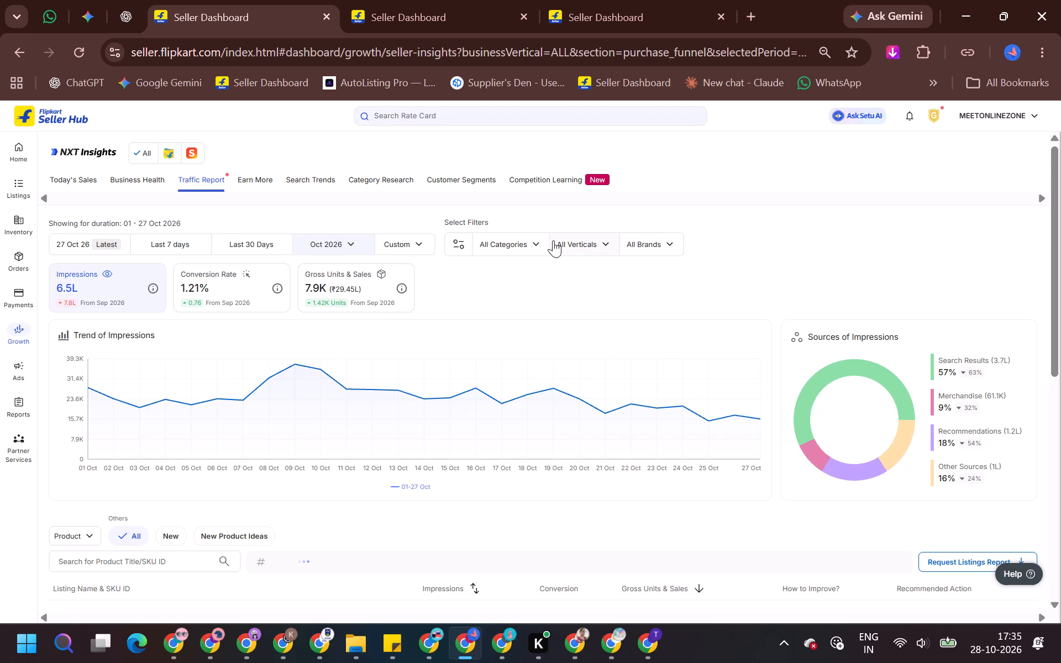
Filter the Traffic Report to the Core category and review the listings' impressions, conversion and gross sales.
click(520, 249)
click(506, 403)
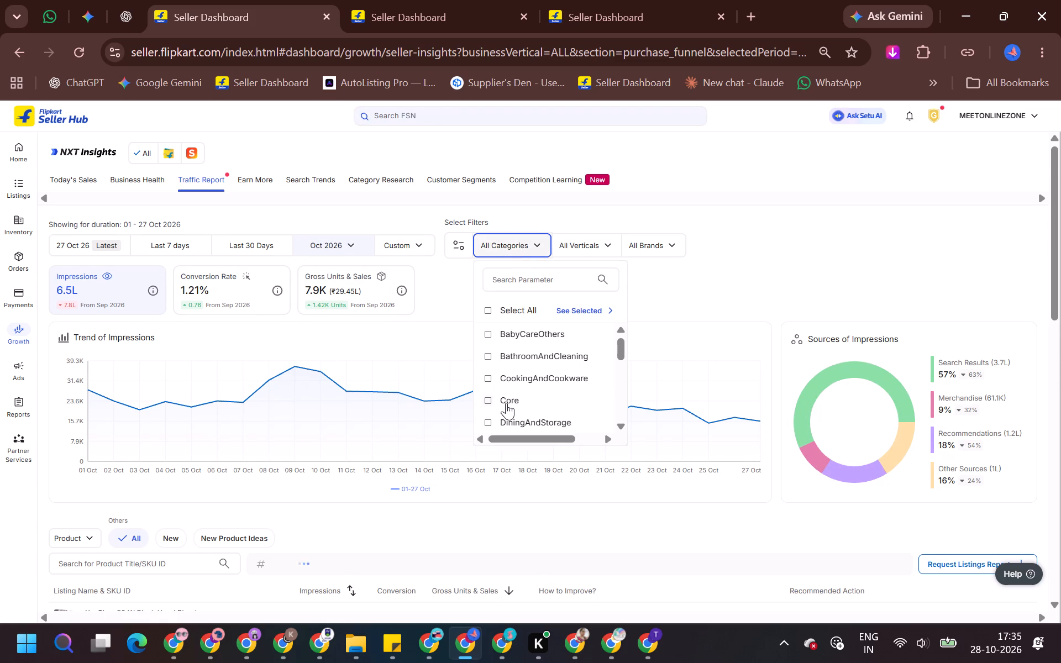
scroll(720, 283, down, 5)
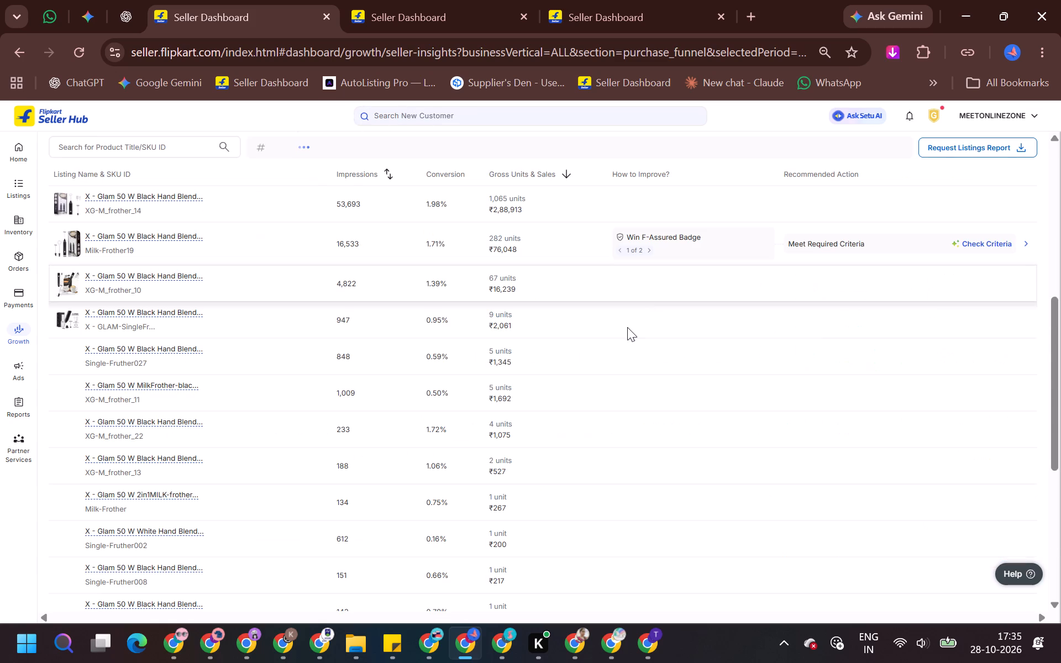
scroll(290, 356, down, 3)
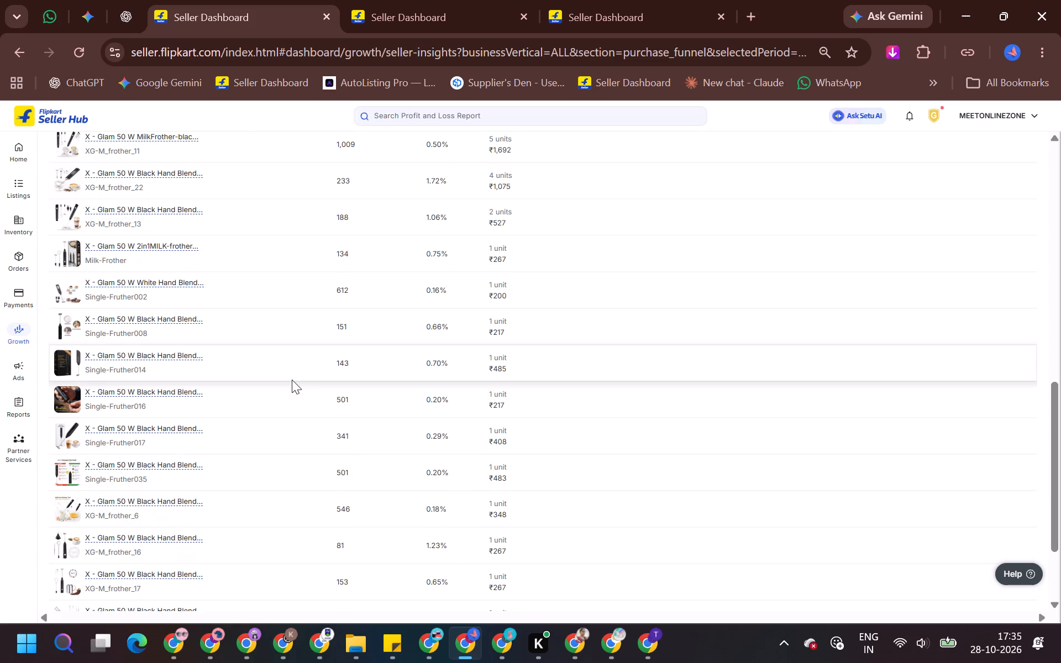
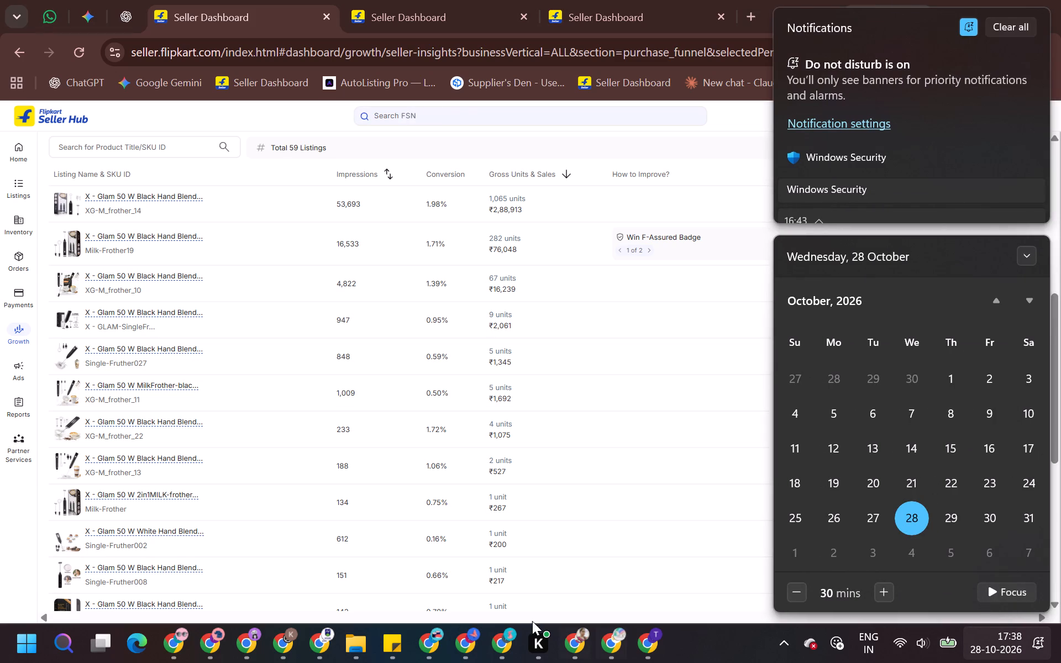
Switch to the Cosmett seller account's browser window to view its Seller Tier page.
click(297, 637)
click(322, 645)
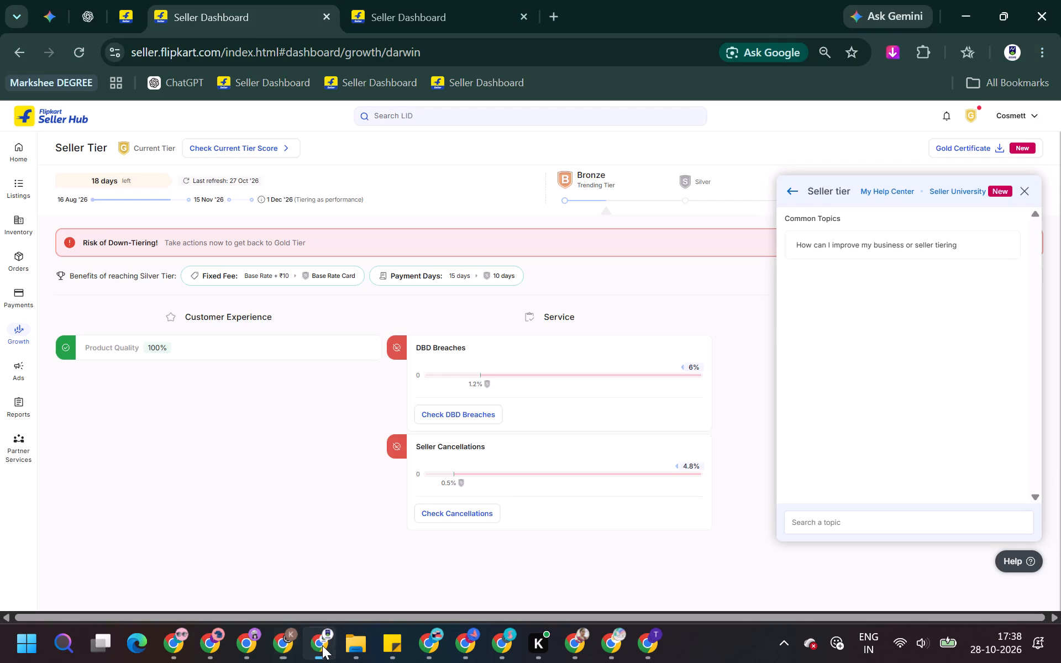
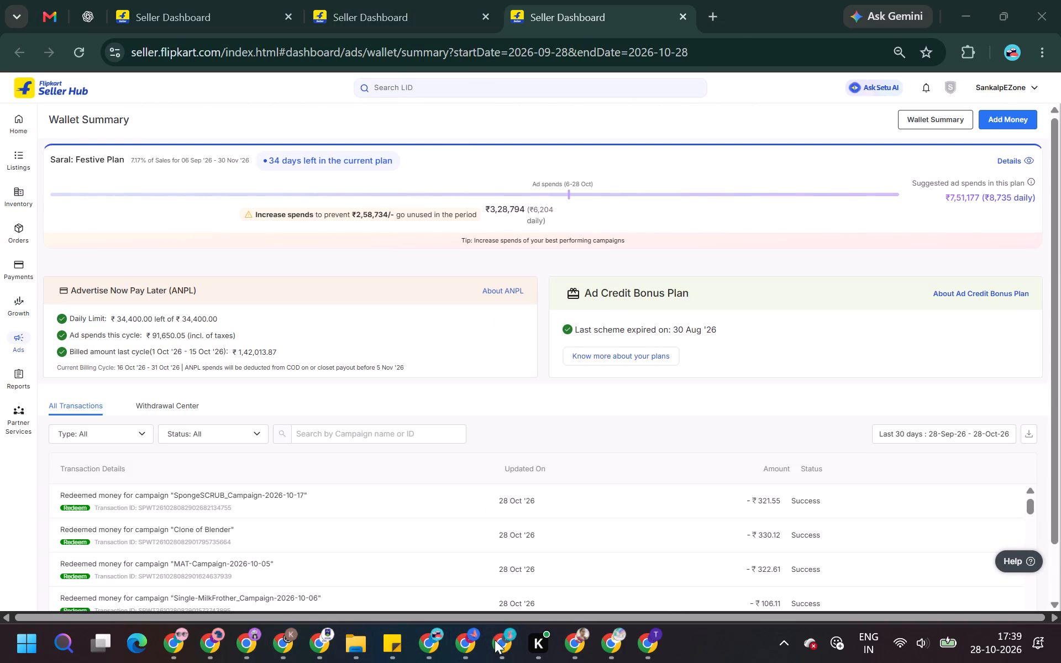
Return to the PragatiEZone account's open edit of LAMP-light-_Campaign-2026-10-24 and go to its campaign name and budget details.
click(512, 632)
click(566, 580)
click(506, 654)
click(449, 541)
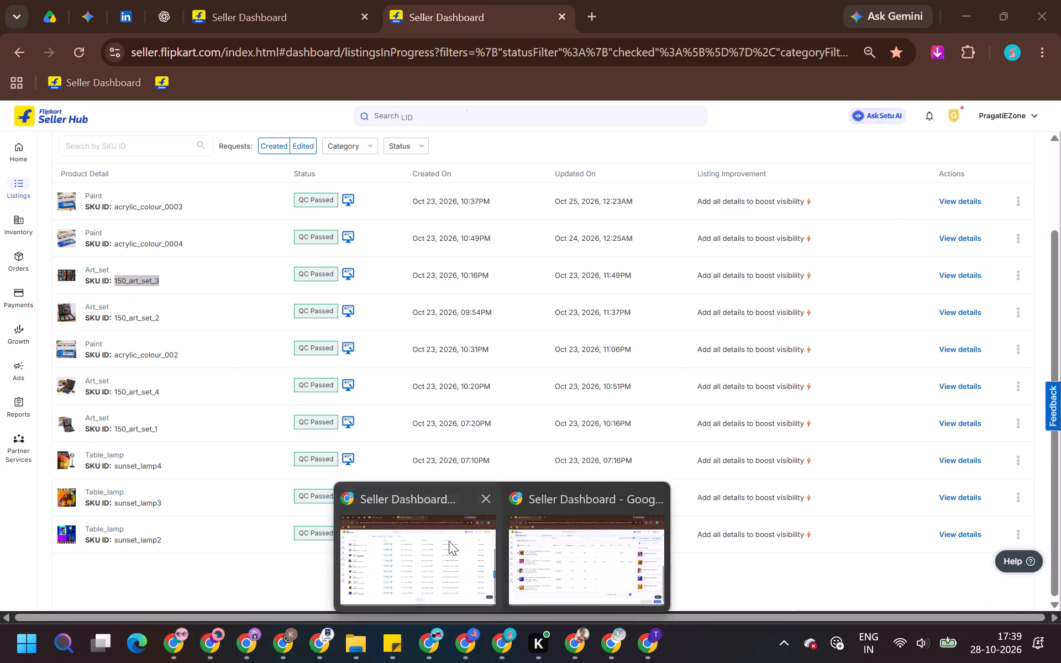
click(494, 647)
click(576, 563)
scroll(405, 427, up, 5)
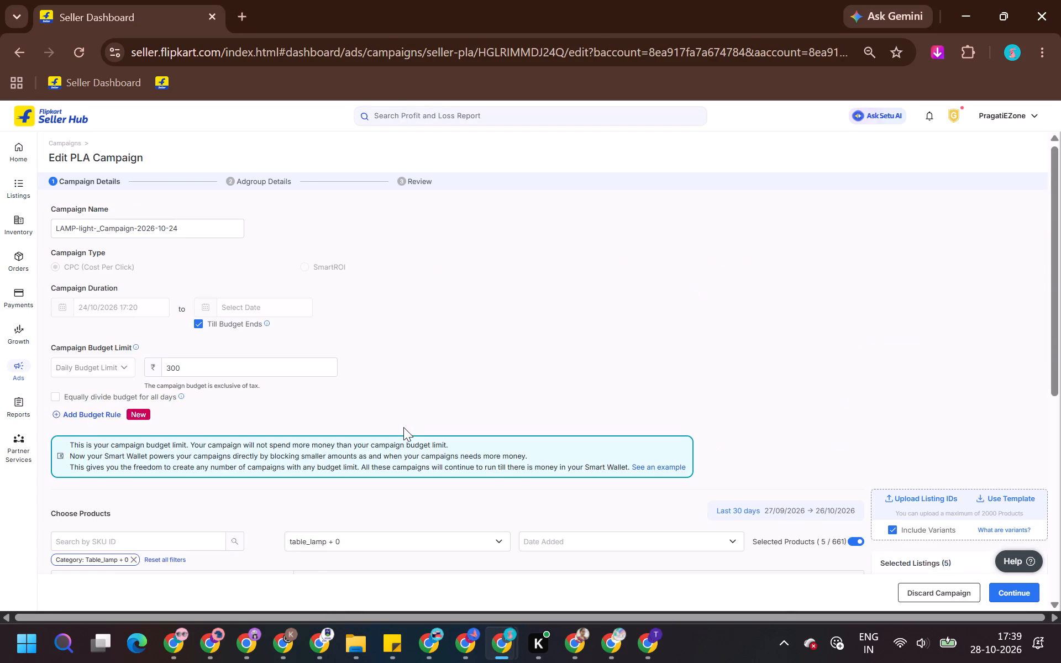
Check the table lamp products selected in the LAMP-light campaign against PragatiEZone's listings-in-progress page in the other browser window.
scroll(402, 427, down, 5)
scroll(344, 372, down, 2)
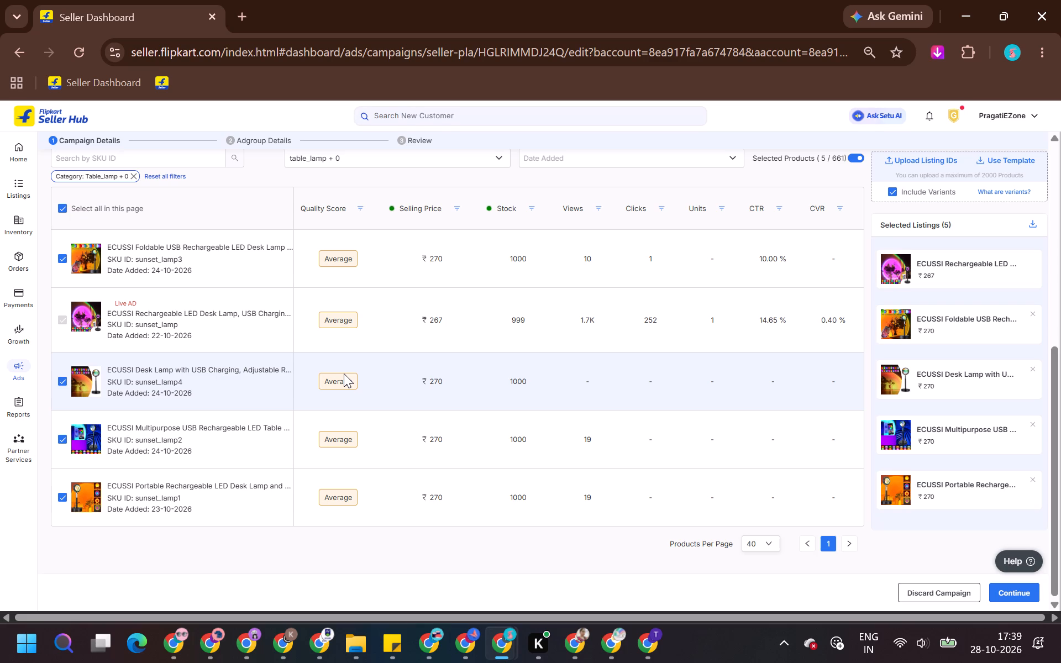
key(alt+Tab)
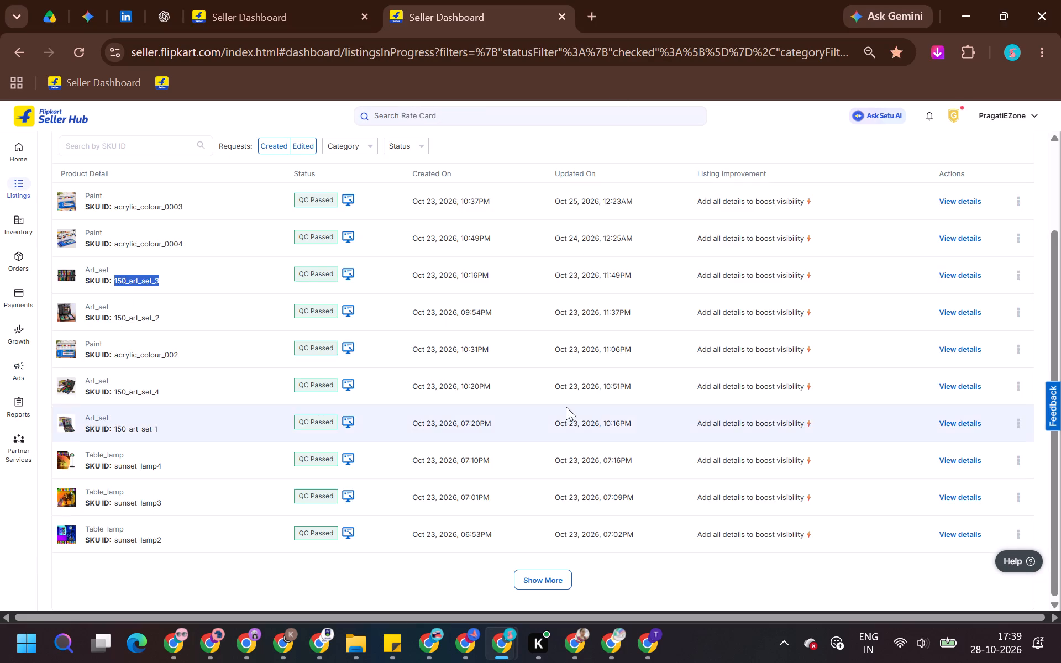
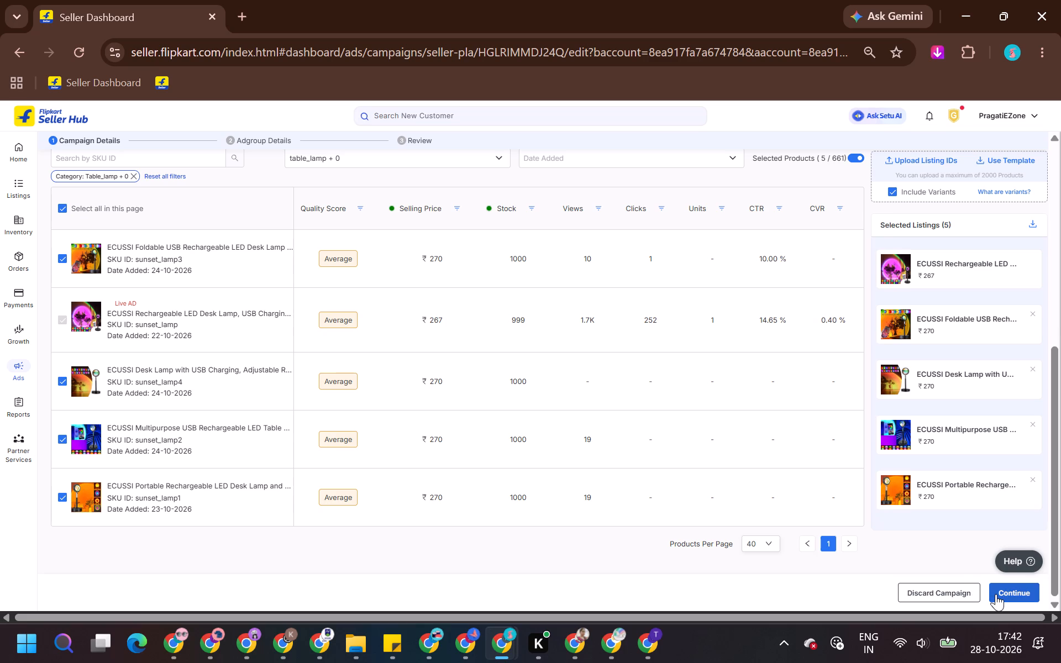
Update the LAMP-light campaign with the selected sunset lamp listings, keeping its existing adgroup settings.
click(996, 594)
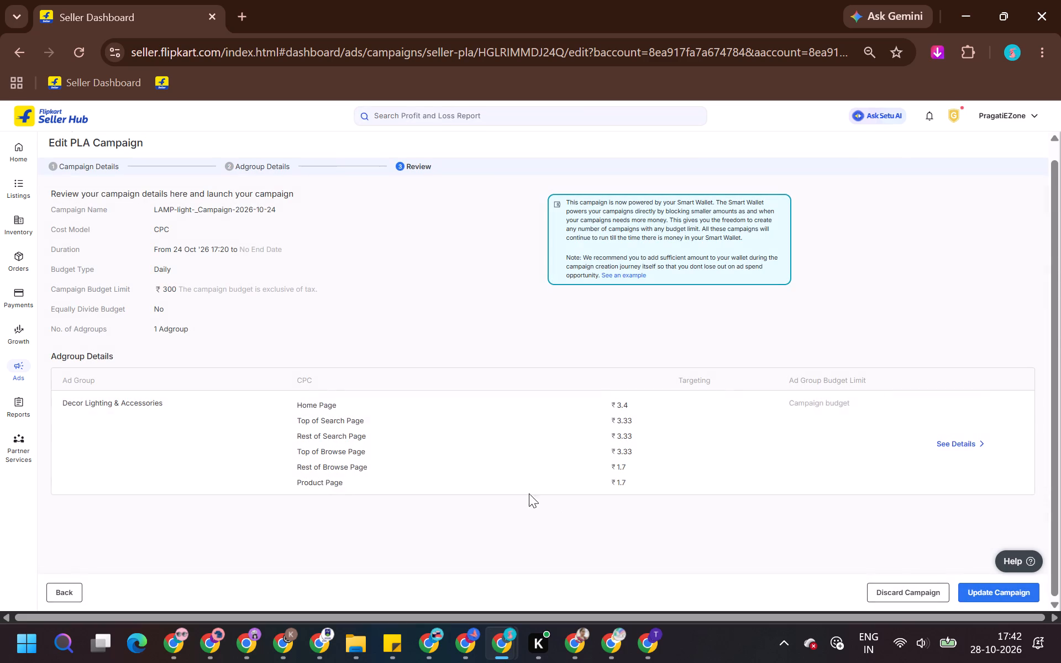
click(992, 593)
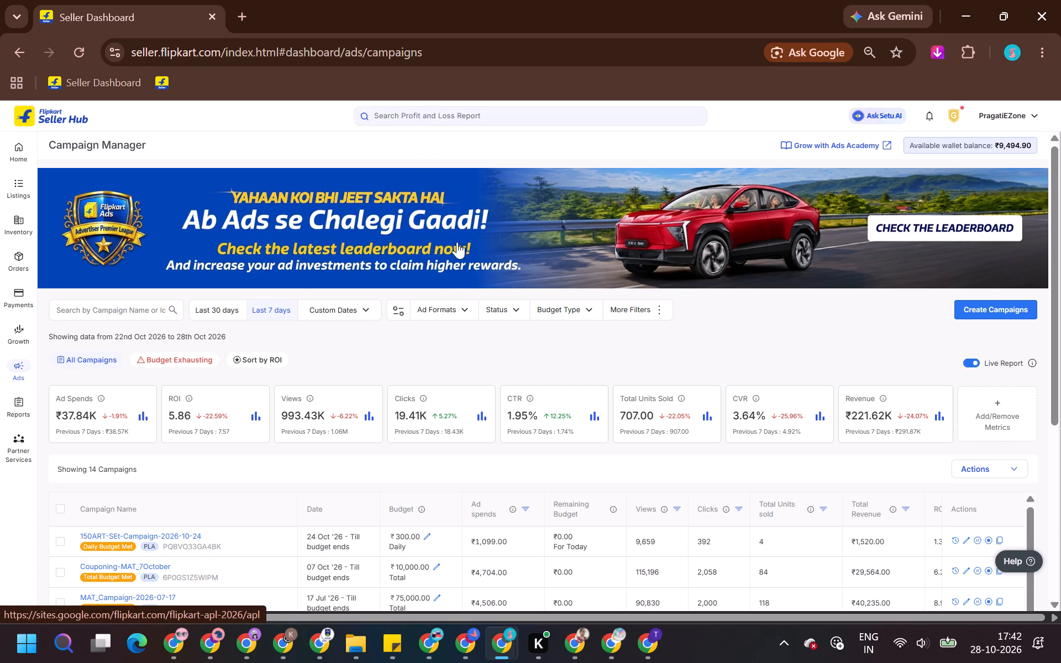
Open the 150ART-SEt campaign for editing, check its selected art set listings, and return to the campaign list.
scroll(434, 272, down, 2)
scroll(422, 241, up, 1)
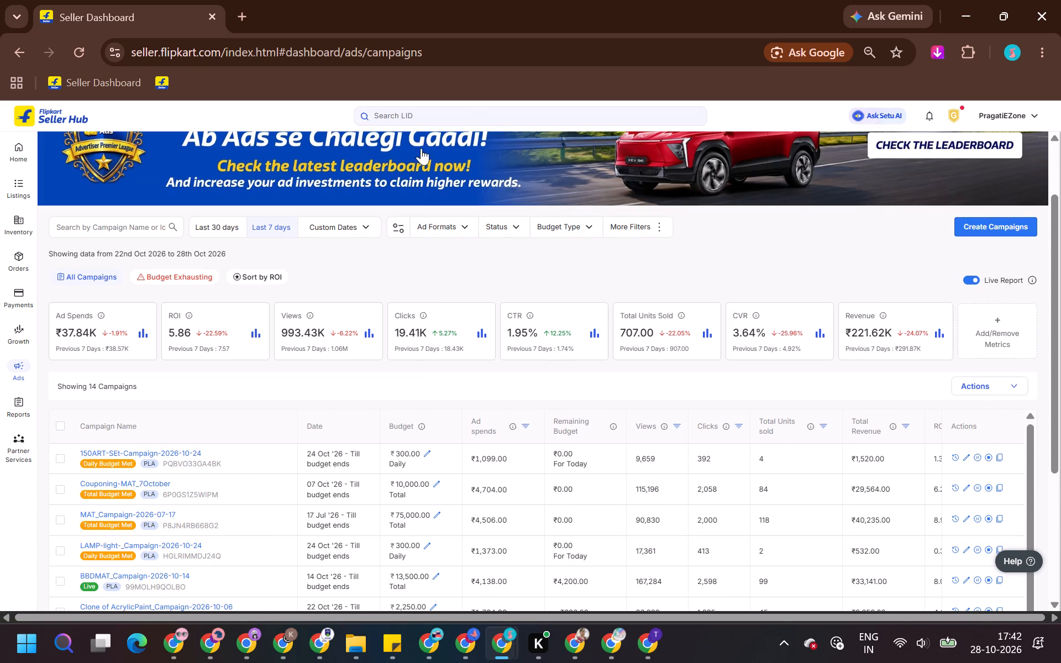
scroll(521, 284, down, 1)
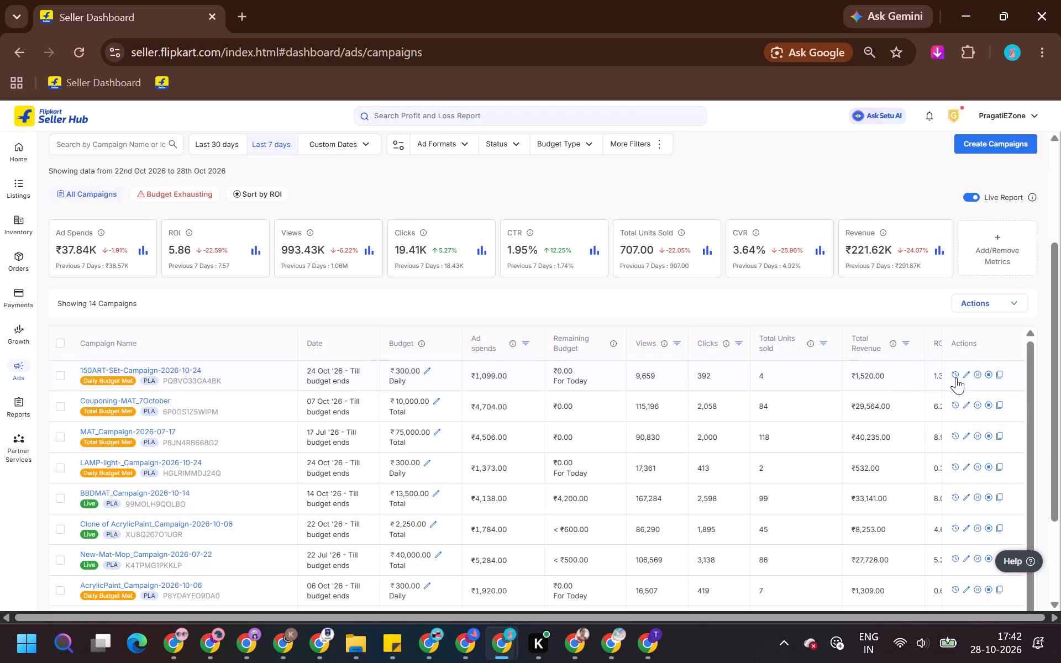
click(969, 372)
scroll(934, 394, down, 4)
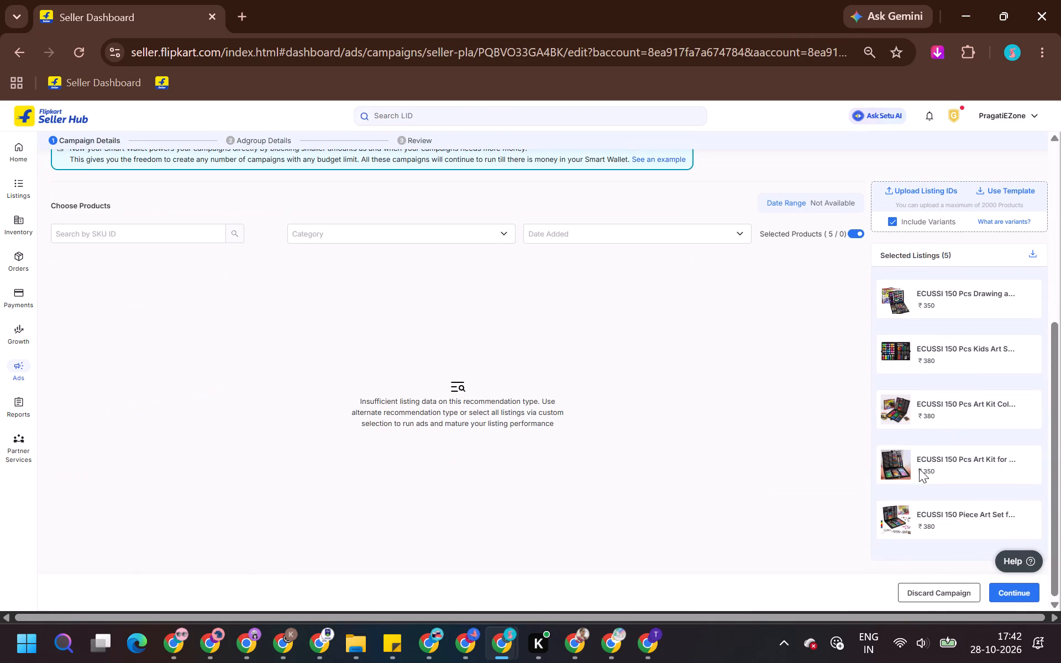
click(22, 57)
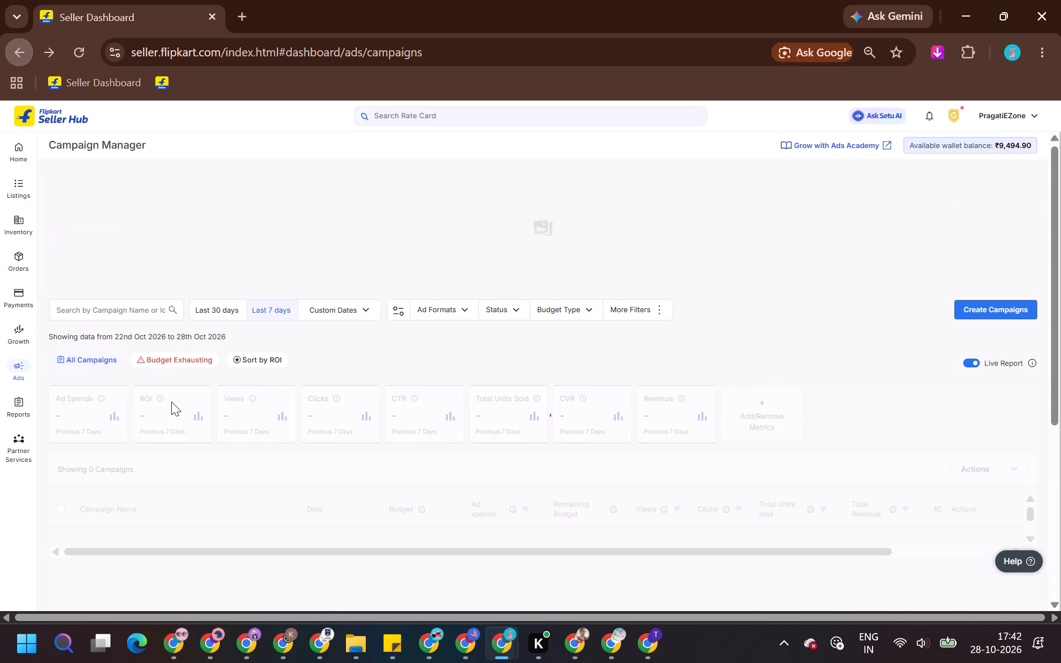
Look through the campaigns listed below the LAMP-light campaign in Campaign Manager.
scroll(181, 418, down, 2)
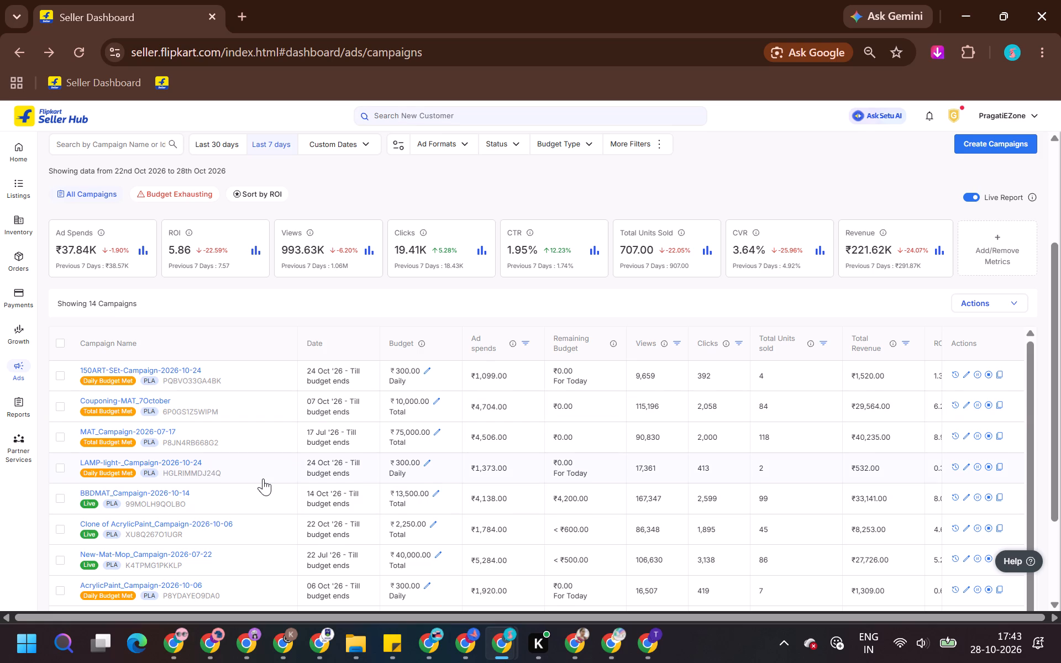
scroll(263, 478, down, 1)
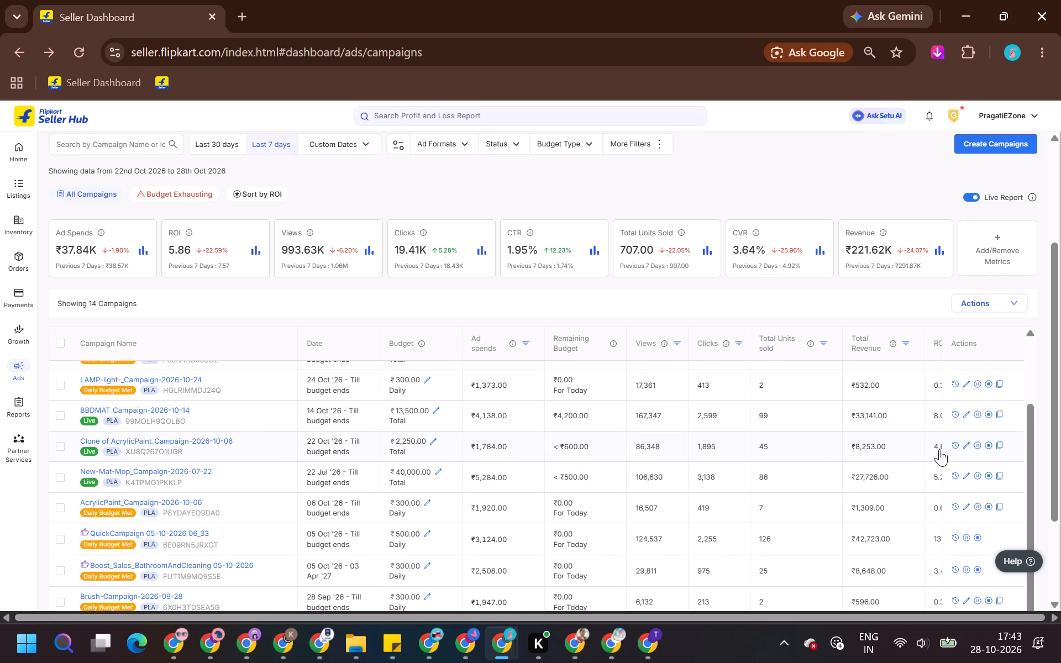
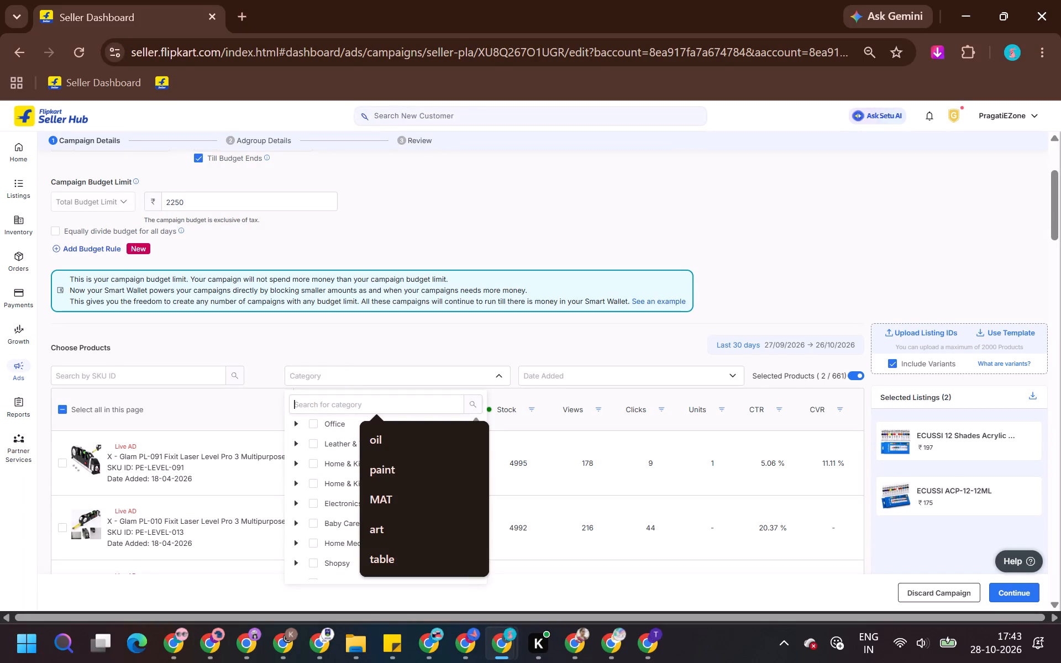
Filter the products by the paint category and add listings acrylic_colour_0004, acrylic_colour_0003 and acrylic_colour_002 to the cloned AcrylicPaint campaign.
text(paint)
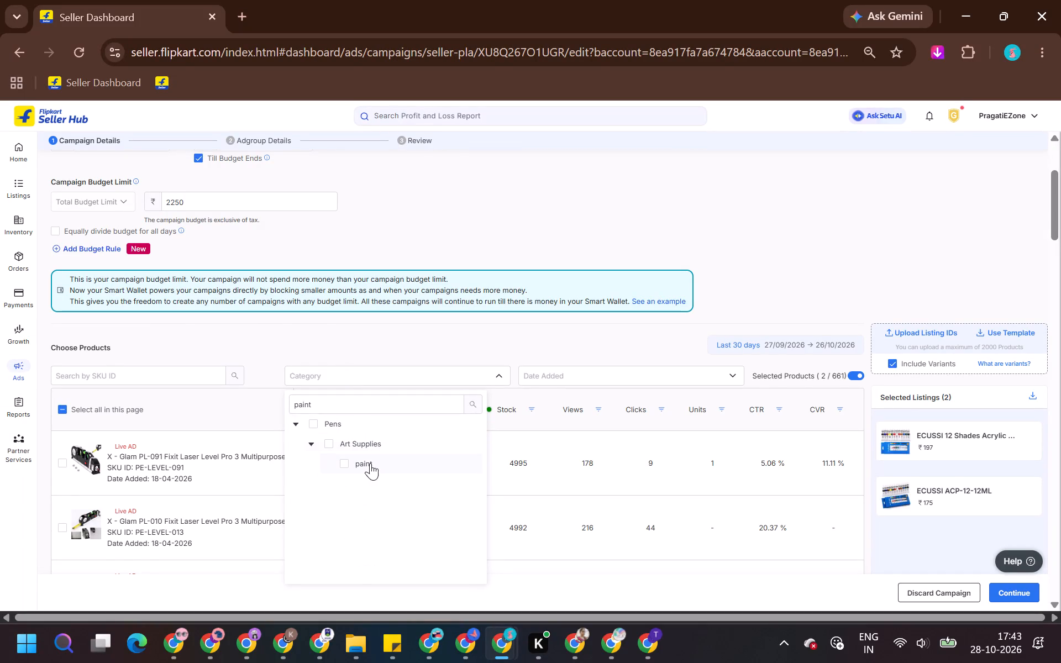
click(370, 463)
click(539, 246)
scroll(534, 251, down, 4)
click(236, 318)
click(208, 383)
click(196, 454)
click(210, 525)
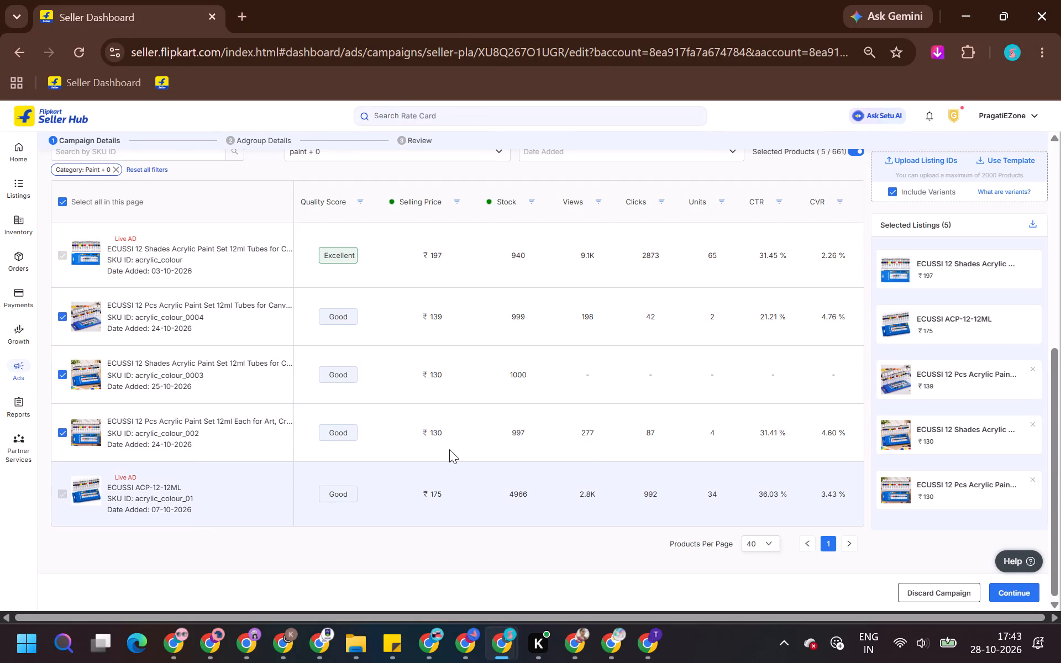
Update the Clone of AcrylicPaint campaign with the selected paint listings, keeping its existing adgroup settings.
scroll(567, 419, down, 3)
click(1017, 591)
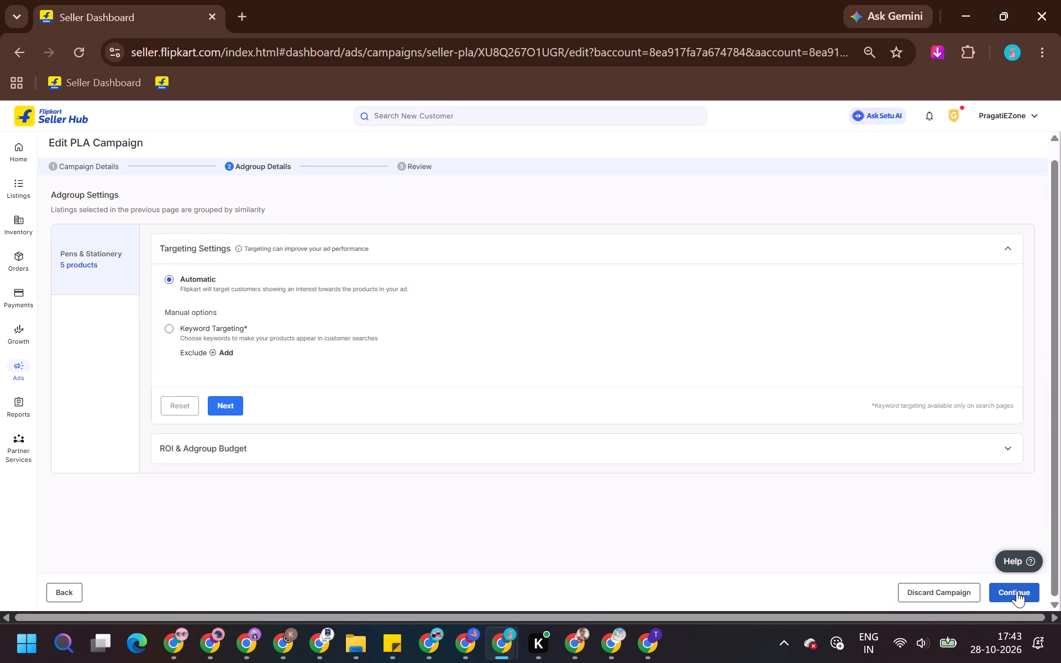
click(1017, 591)
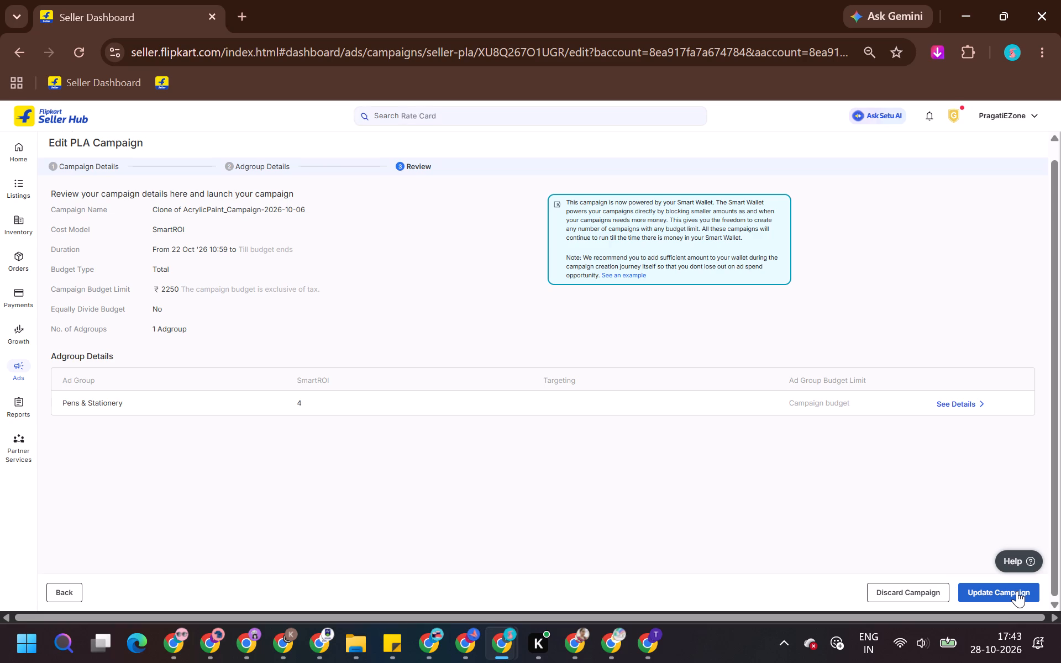
click(1017, 591)
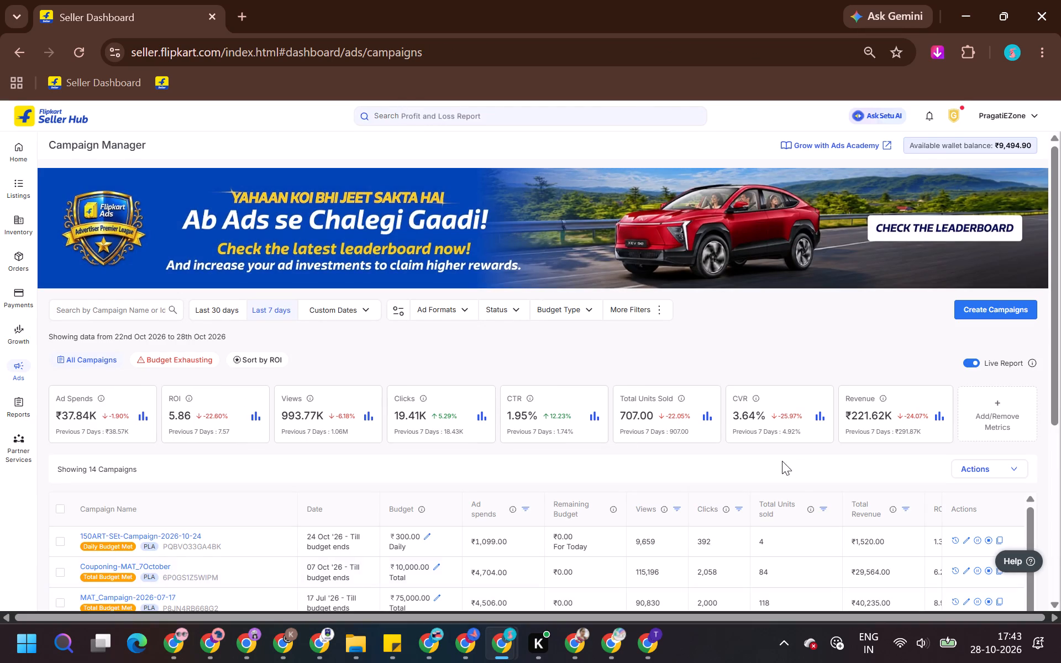
Find AcrylicPaint_Campaign-2026-10-06 in the campaign list and open it for editing.
scroll(527, 356, down, 4)
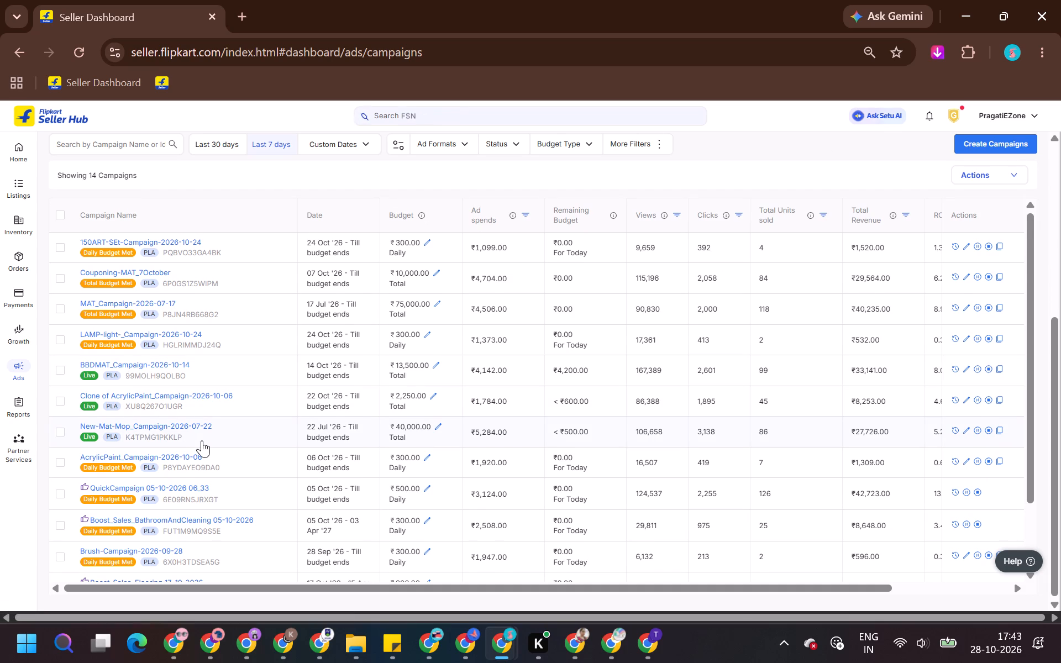
scroll(202, 440, down, 1)
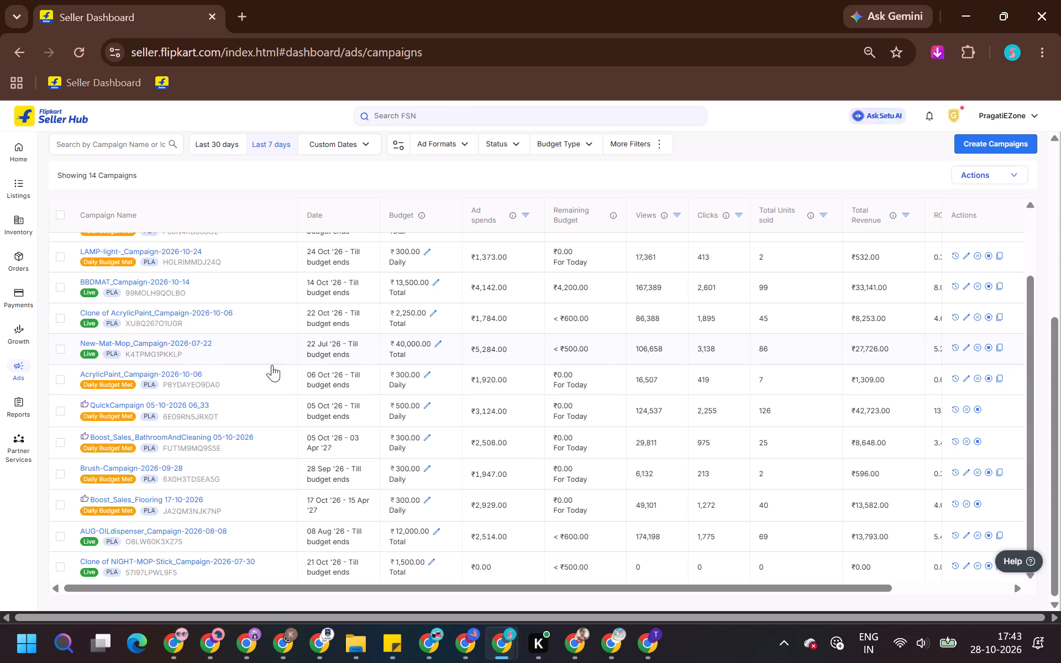
click(60, 380)
scroll(221, 399, down, 2)
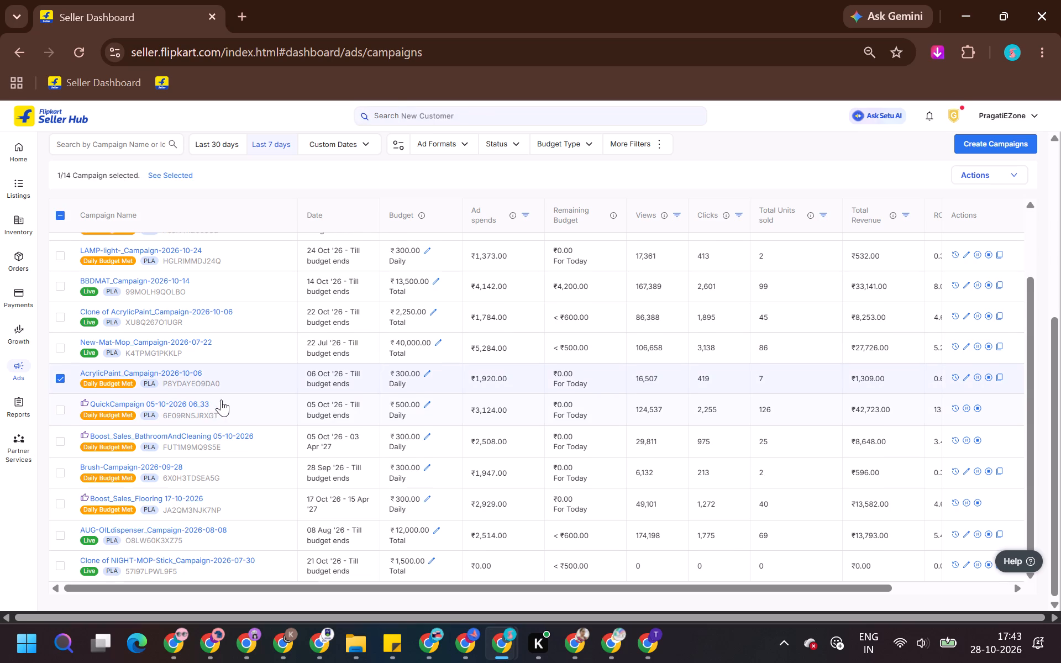
scroll(221, 399, down, 2)
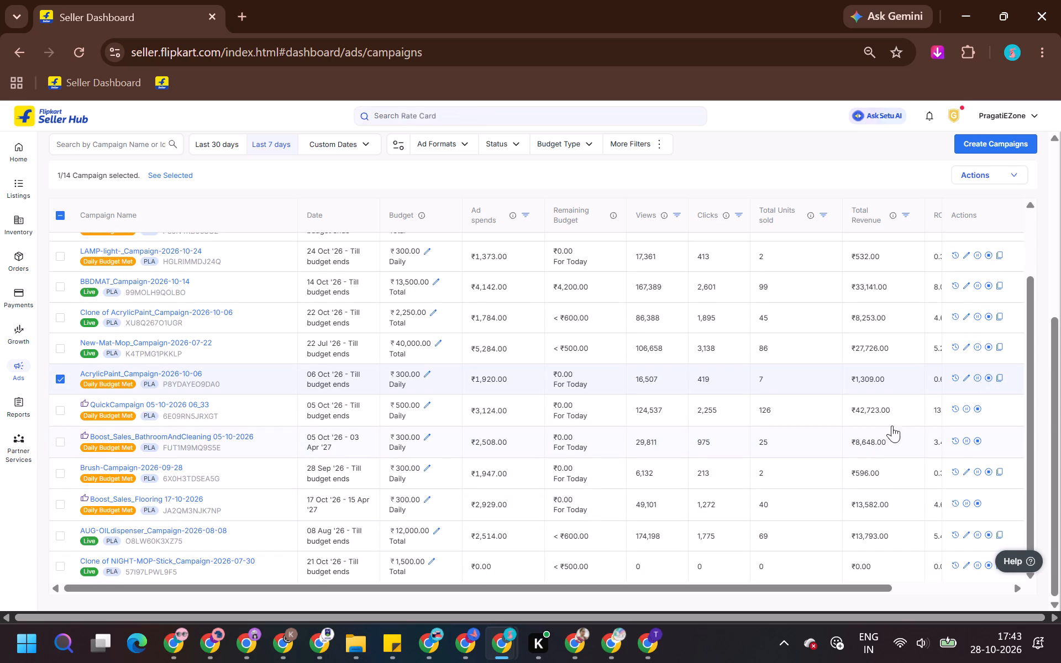
click(967, 380)
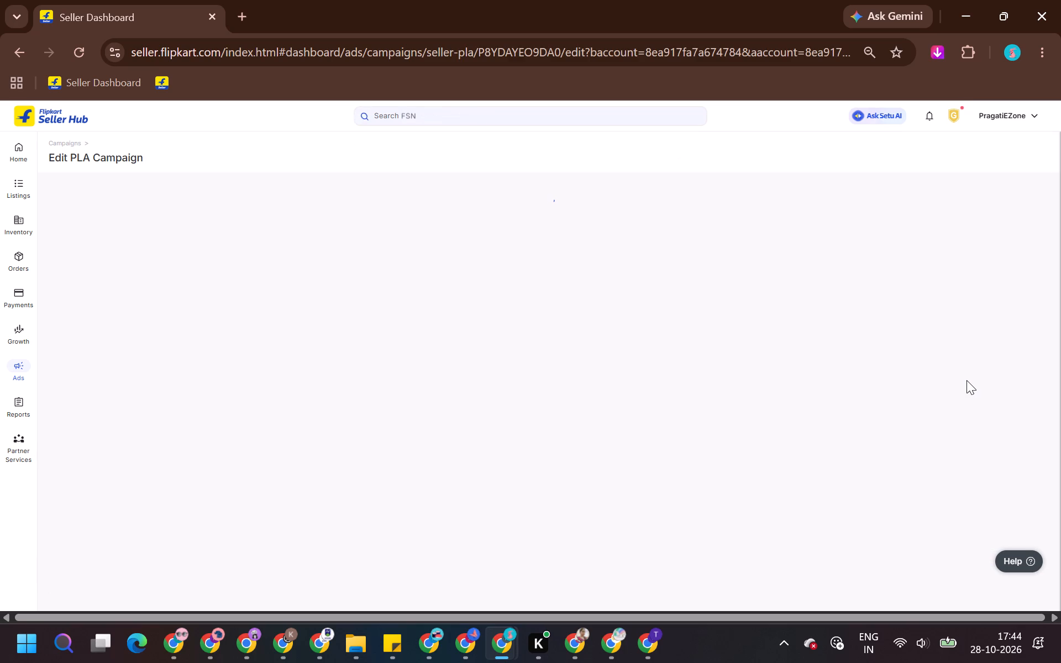
Filter the products by the paint category and add listings acrylic_colour_0004, acrylic_colour_0003 and acrylic_colour_002 to the AcrylicPaint campaign.
scroll(548, 413, down, 5)
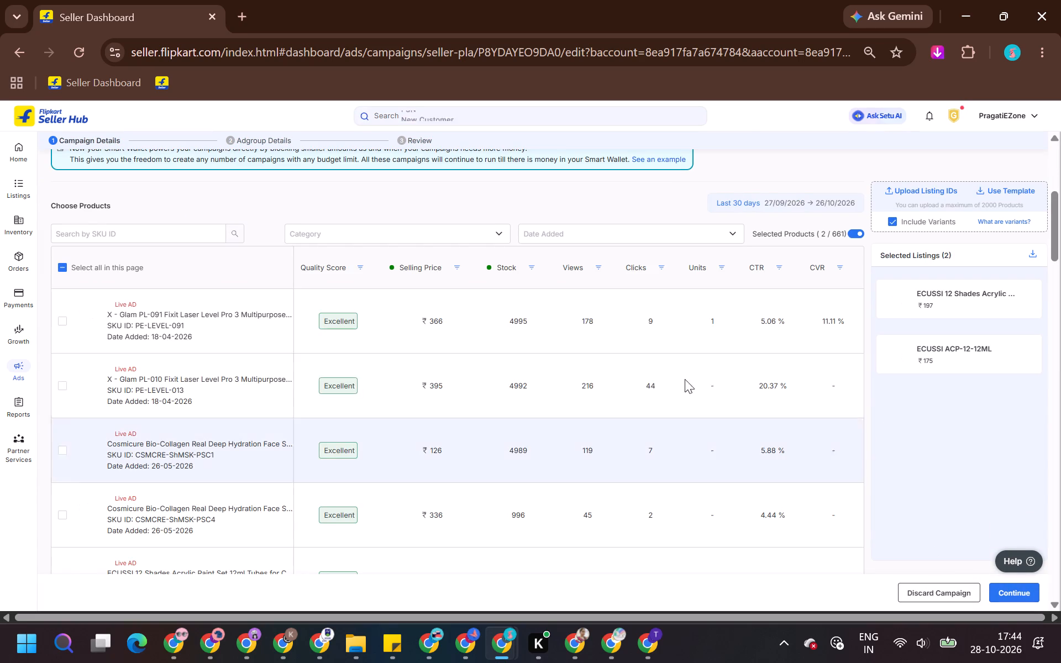
click(330, 230)
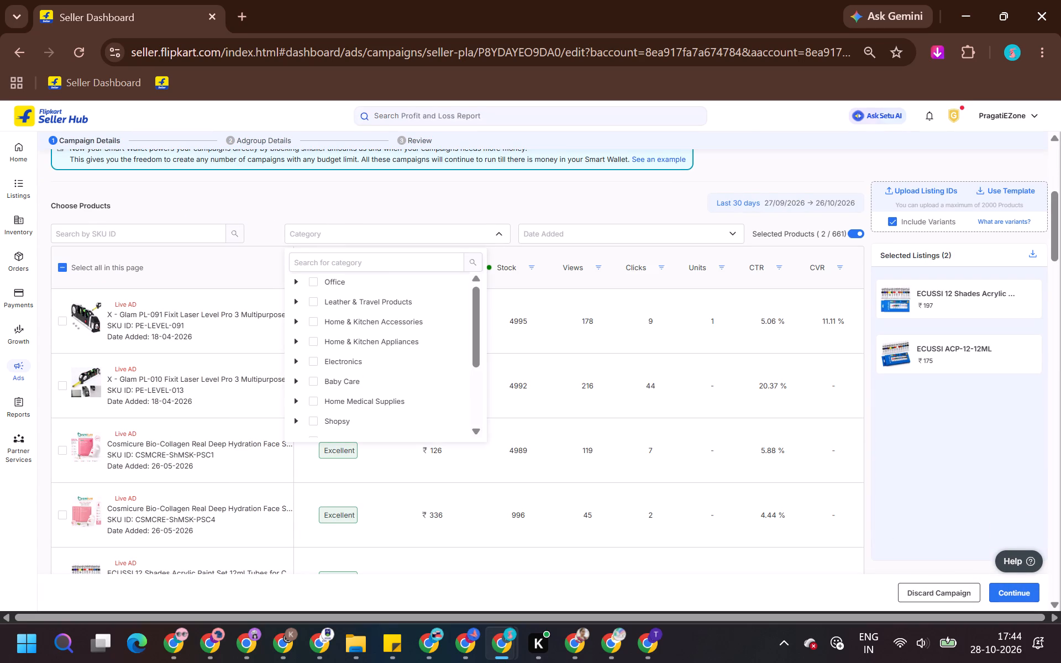
click(328, 266)
text(paint)
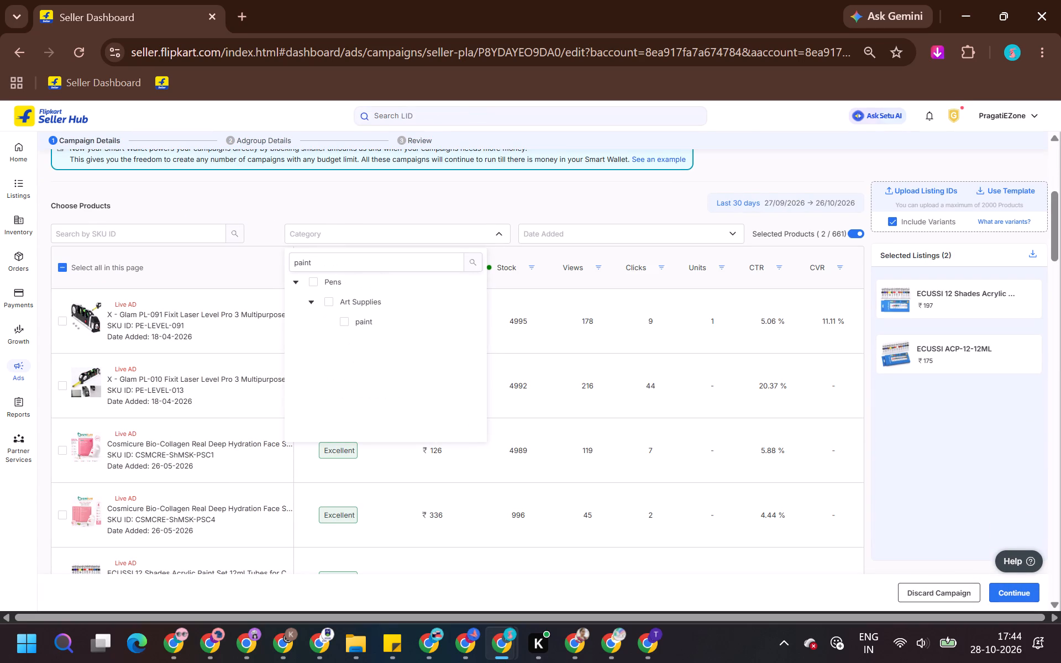
click(351, 319)
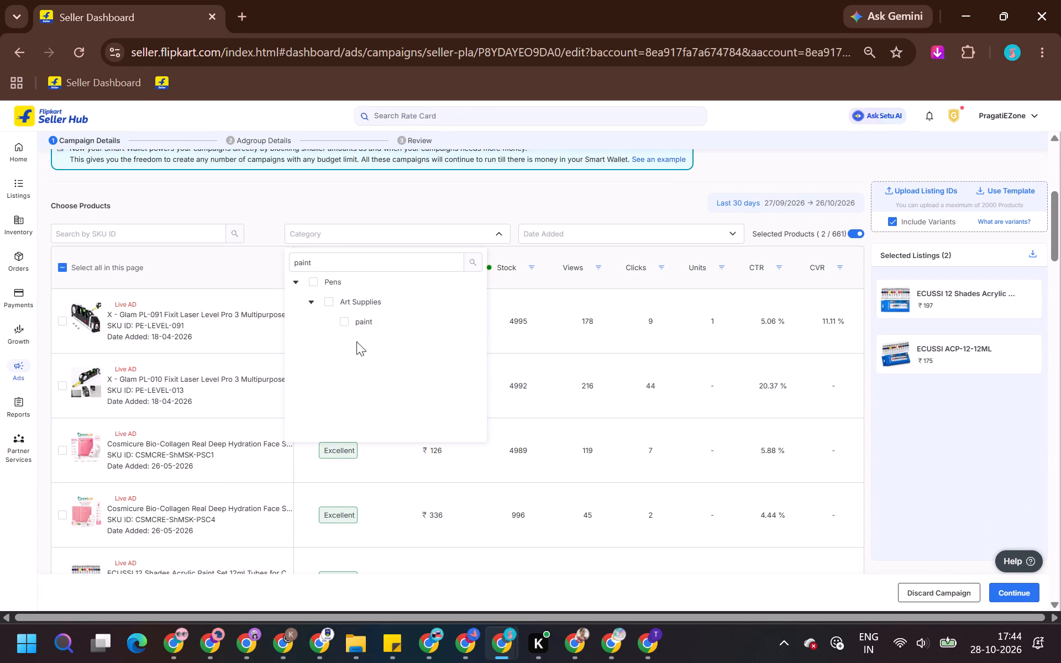
click(350, 320)
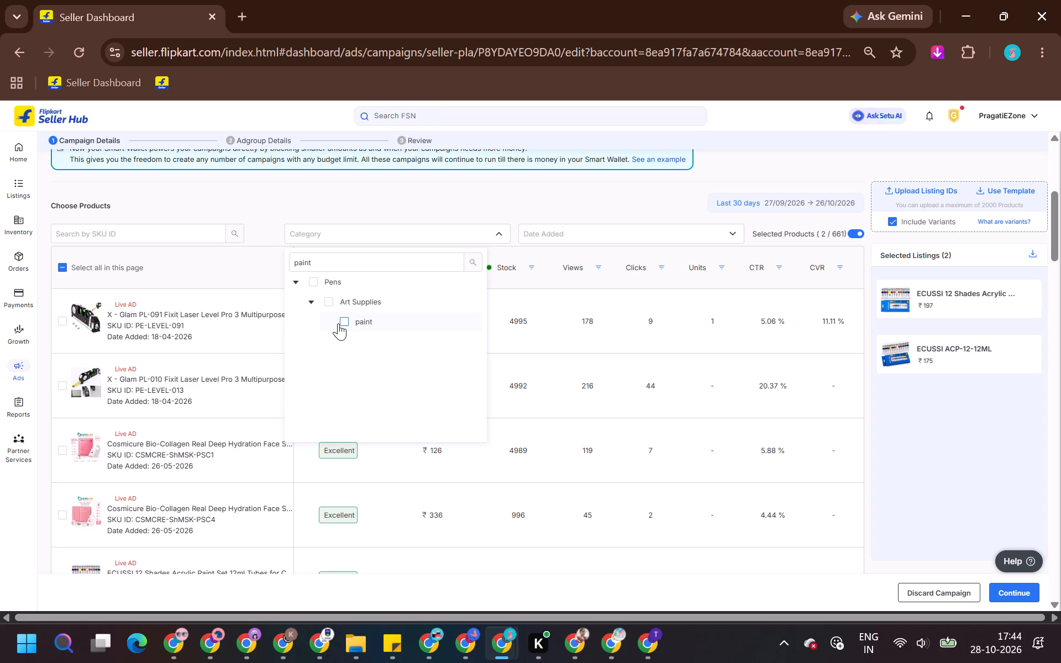
click(340, 325)
click(298, 213)
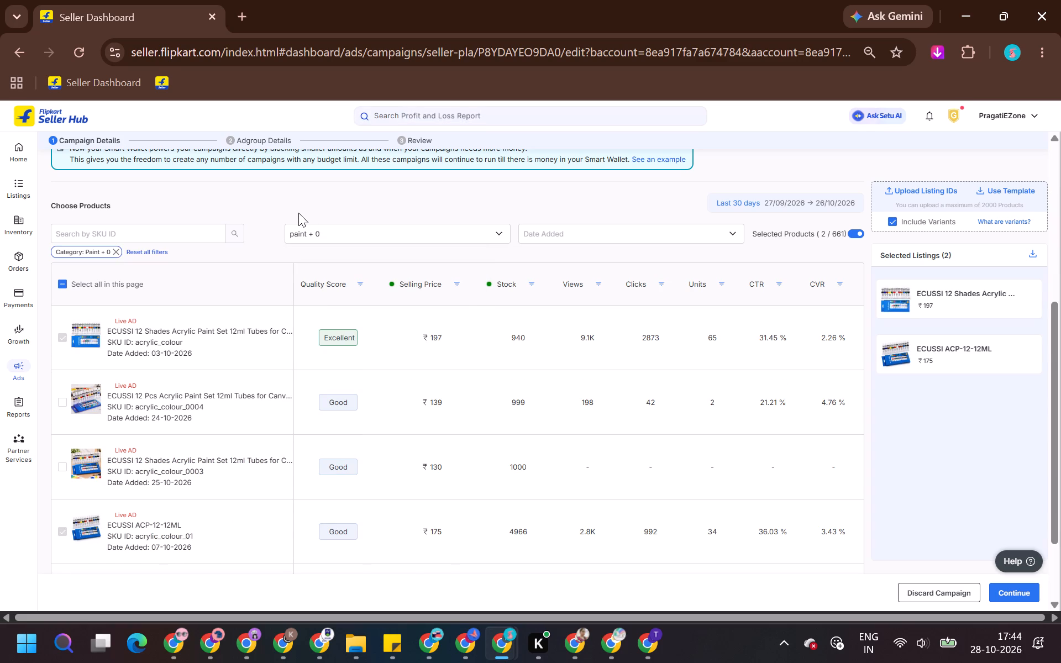
click(186, 388)
click(180, 471)
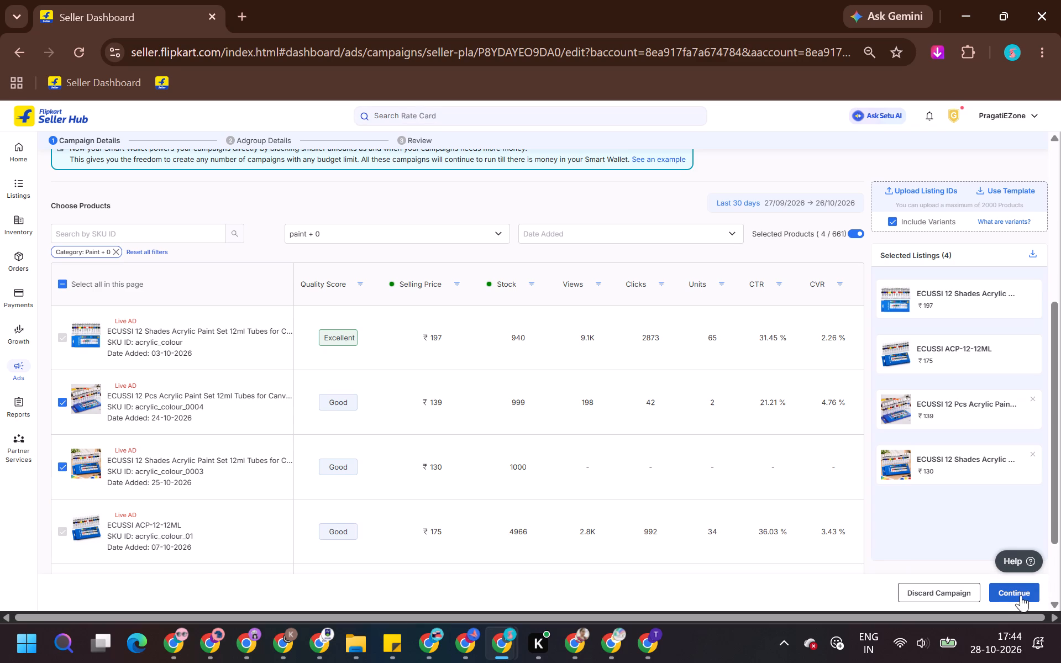
scroll(139, 407, down, 4)
click(190, 517)
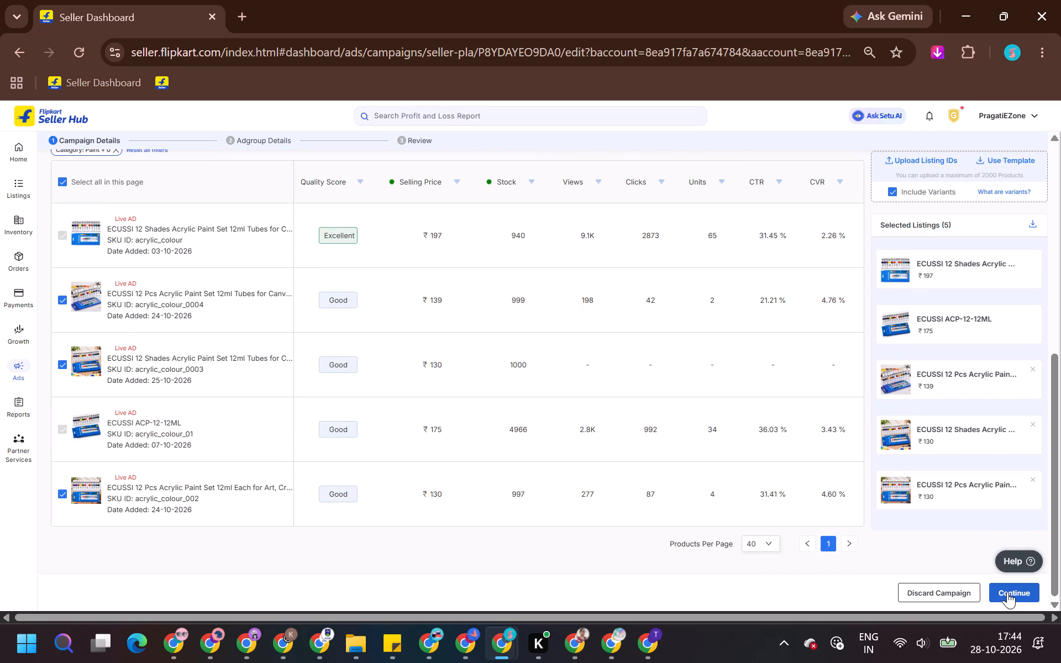
Save the AcrylicPaint campaign's adgroup with its existing targeting and placement bids, and update the campaign.
scroll(777, 307, up, 4)
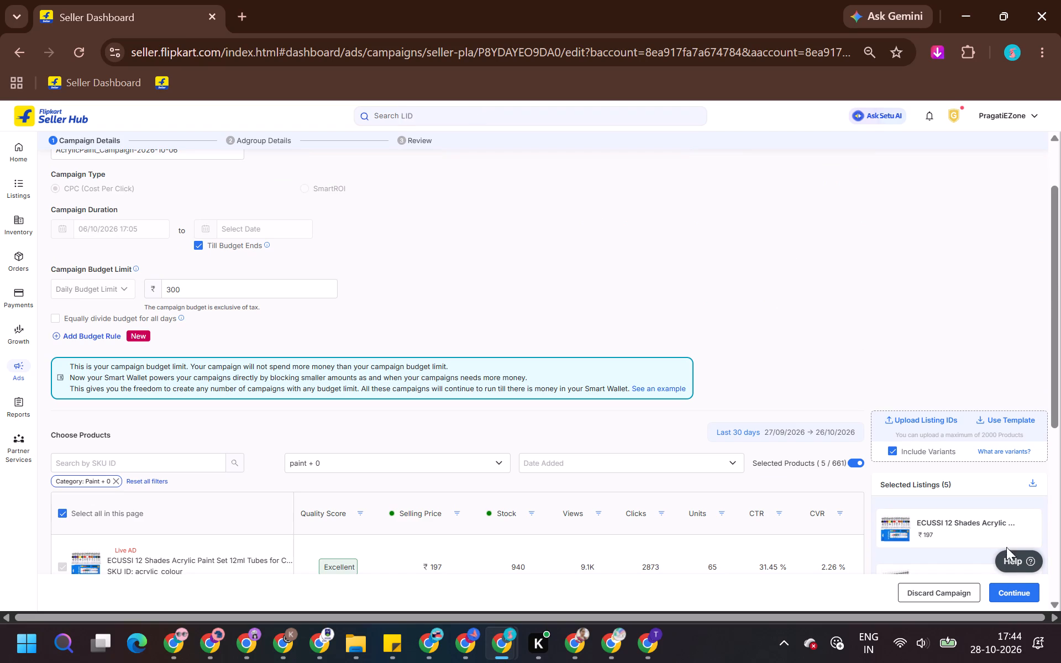
click(1025, 590)
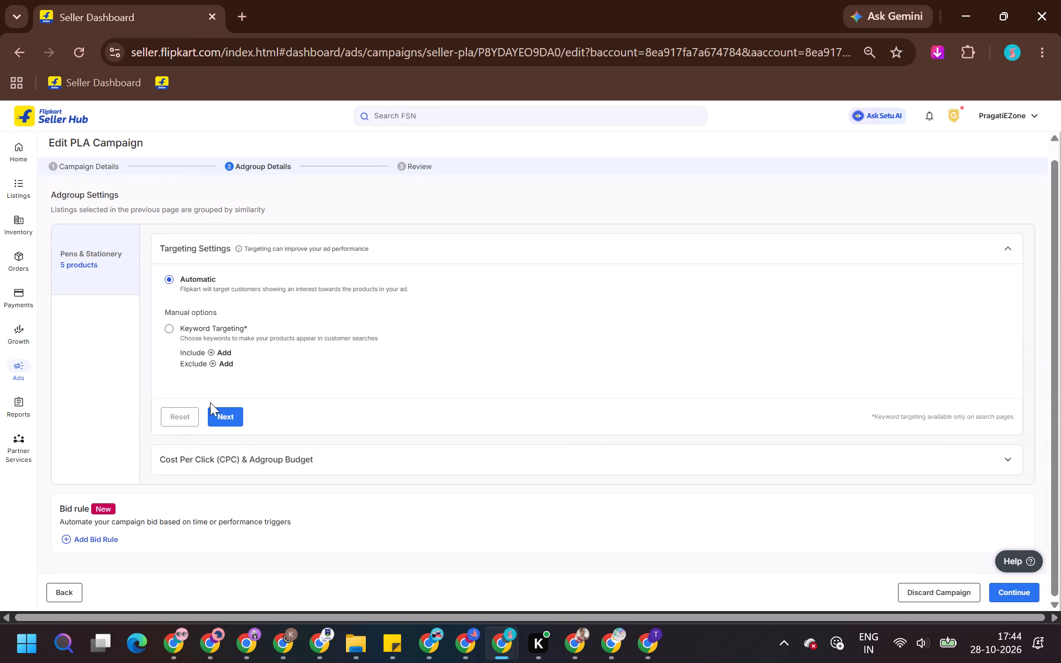
click(224, 412)
scroll(471, 362, down, 2)
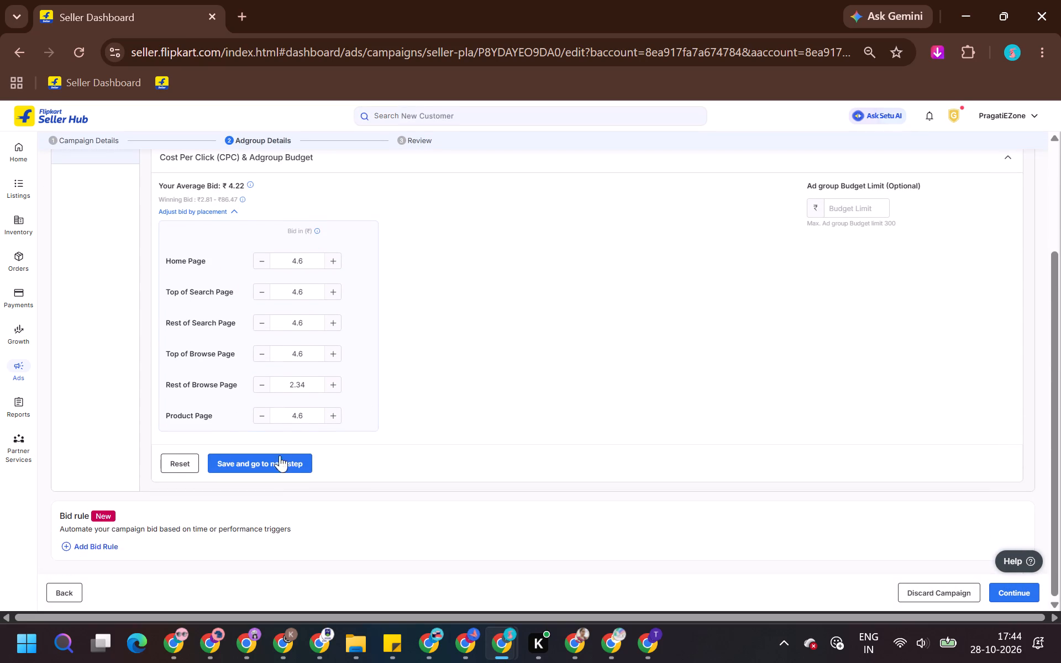
click(281, 462)
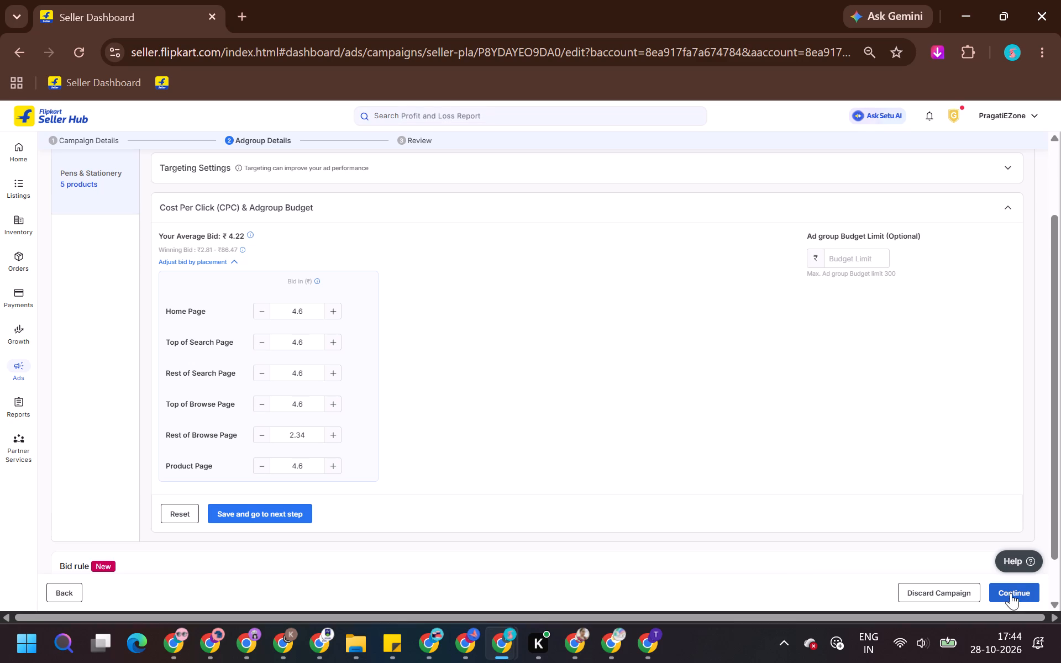
click(1011, 592)
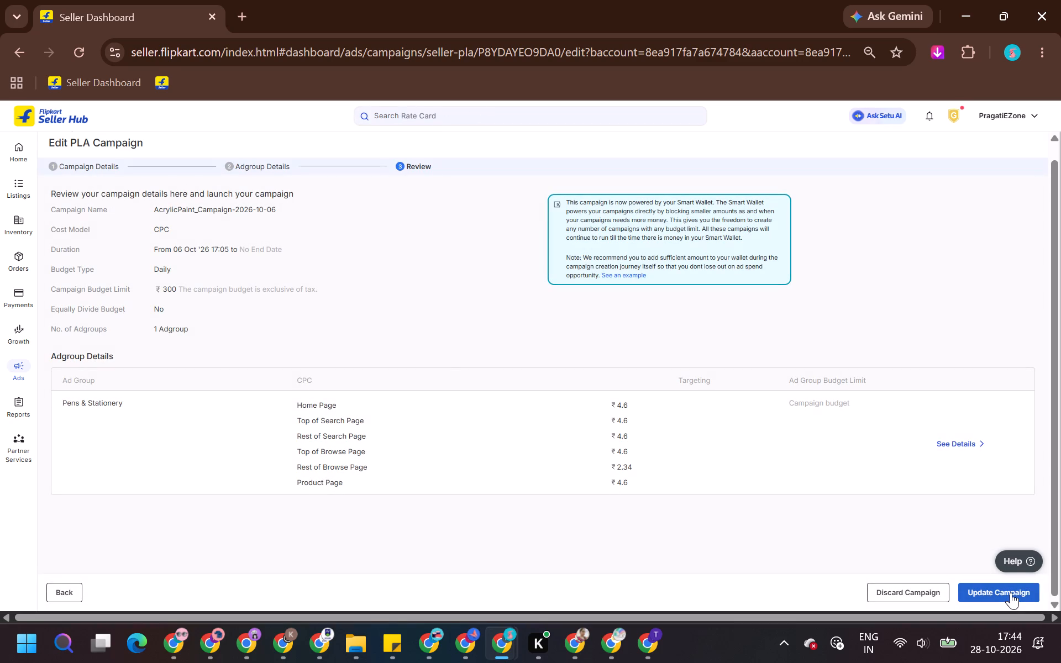
click(1011, 592)
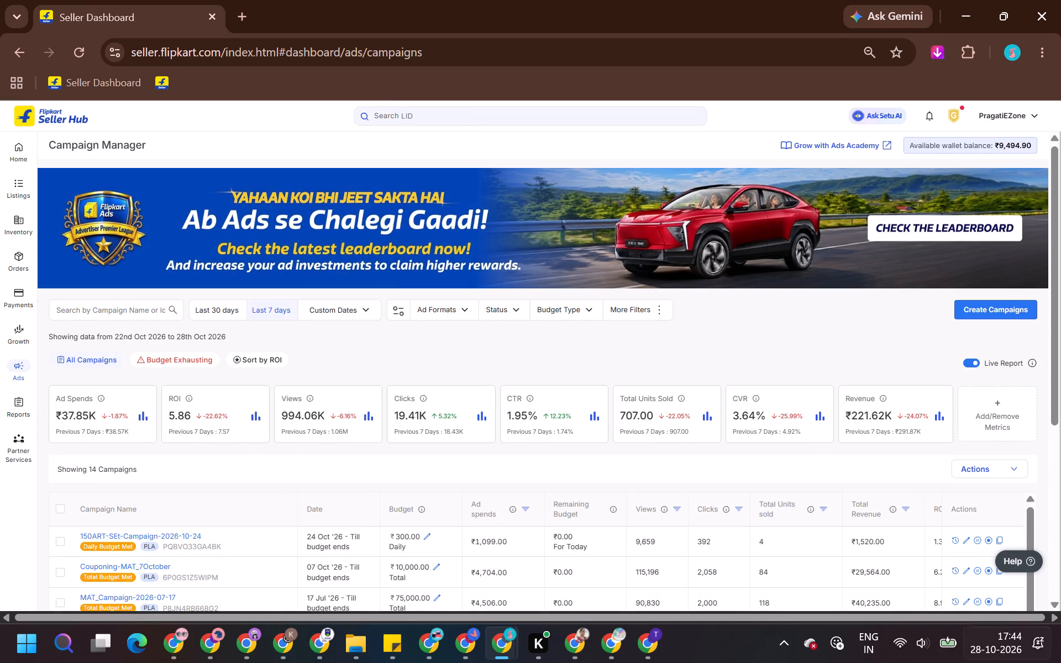
Select the 150ART-SEt, LAMP-light, Clone of AcrylicPaint and AcrylicPaint campaigns in the campaign list.
scroll(408, 176, down, 3)
scroll(412, 269, down, 1)
scroll(325, 306, up, 4)
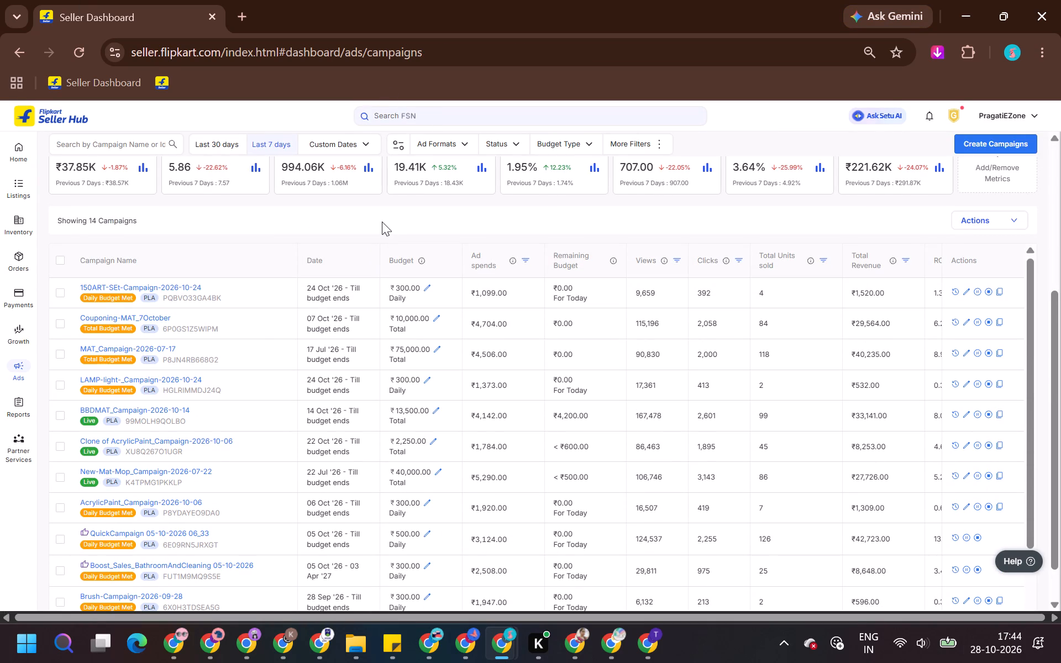
click(59, 293)
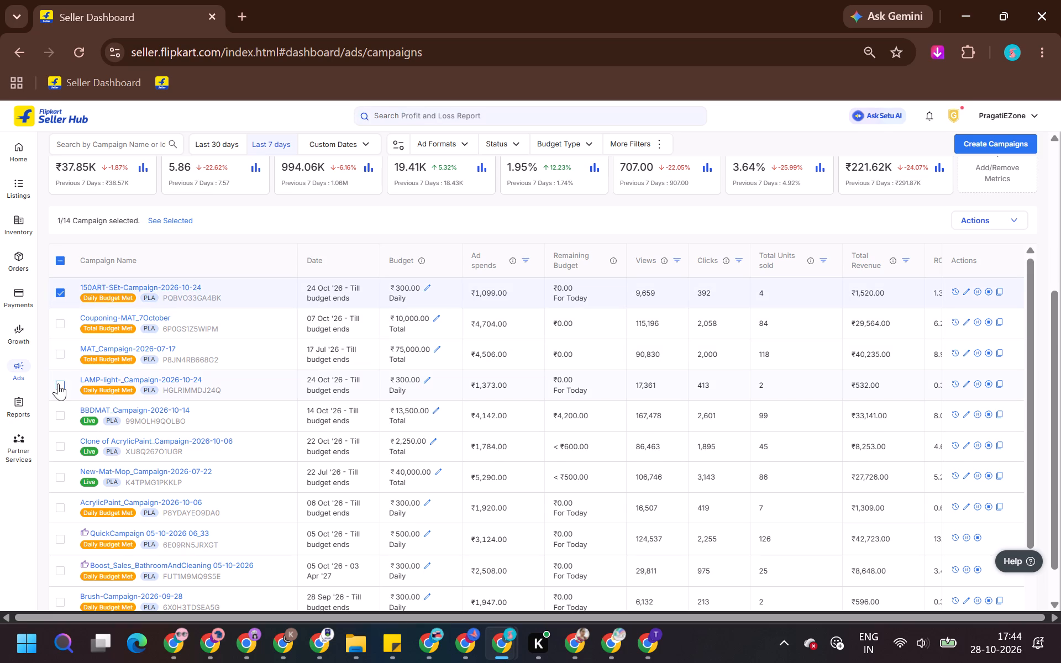
click(58, 382)
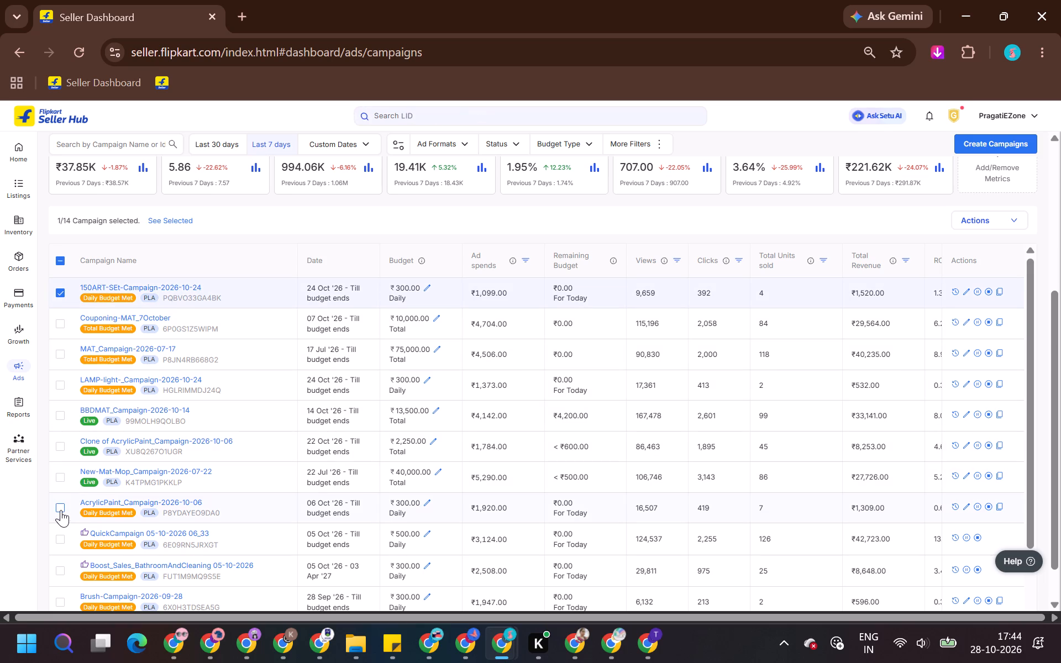
click(61, 510)
click(60, 446)
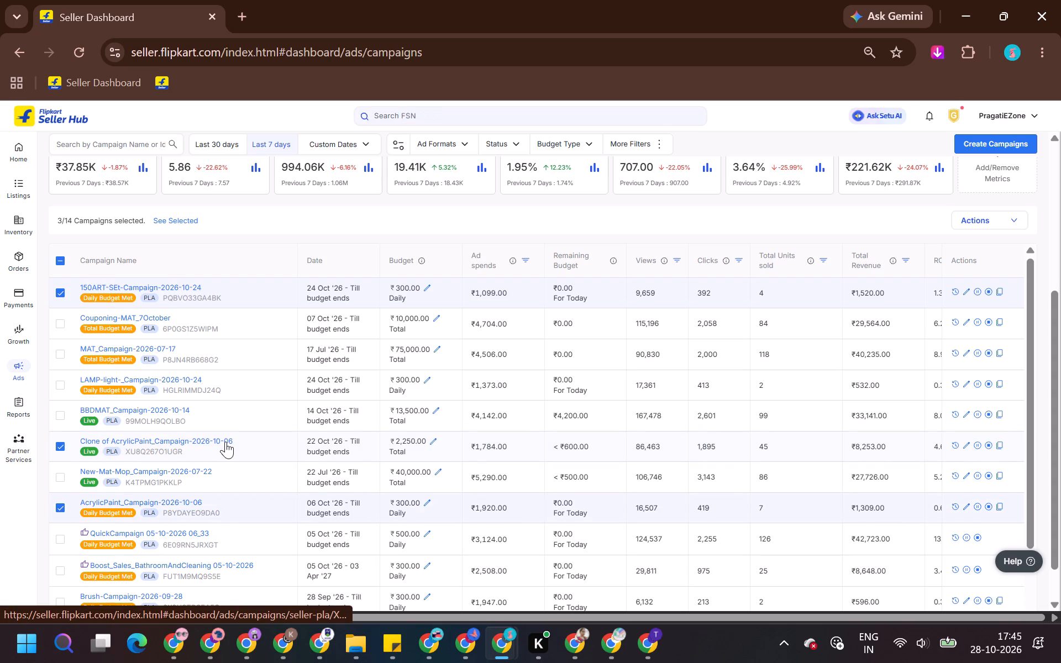
scroll(225, 441, up, 1)
scroll(311, 266, down, 2)
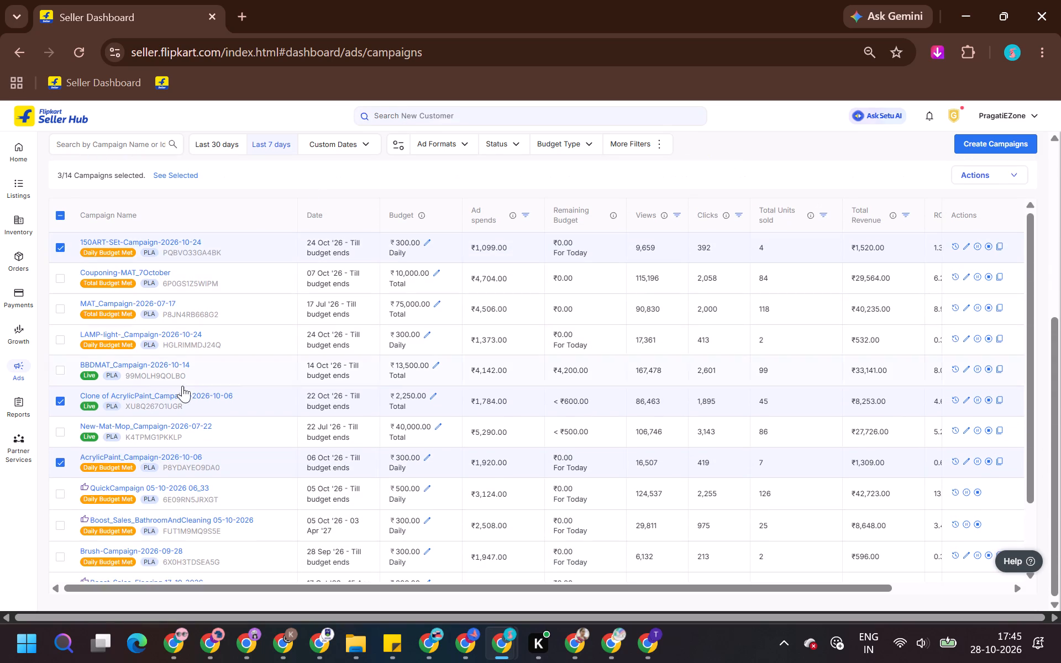
click(54, 348)
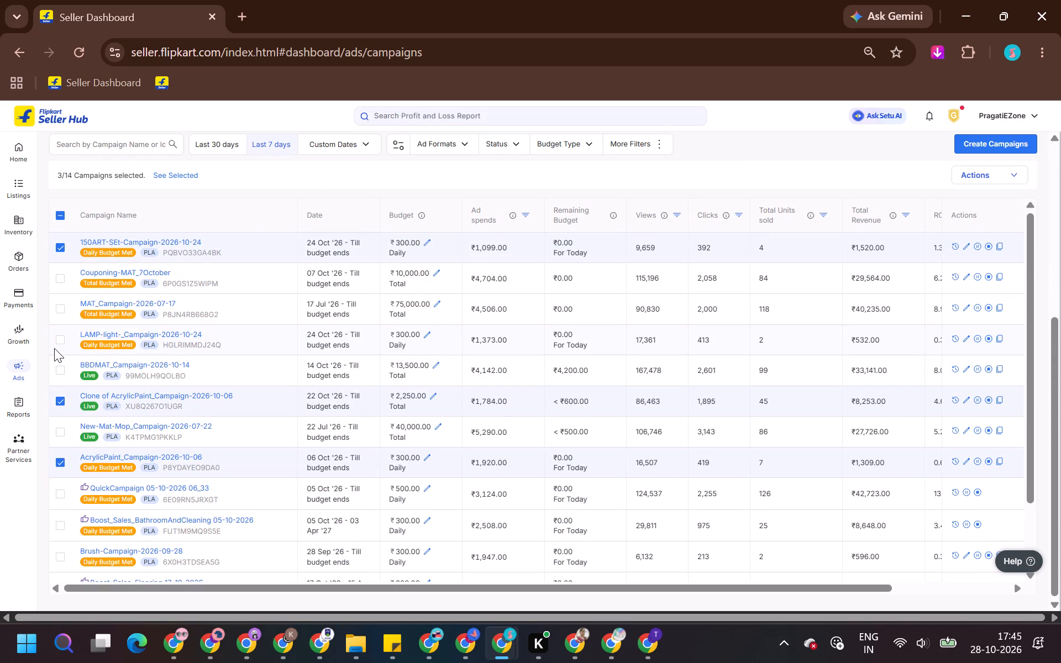
click(59, 340)
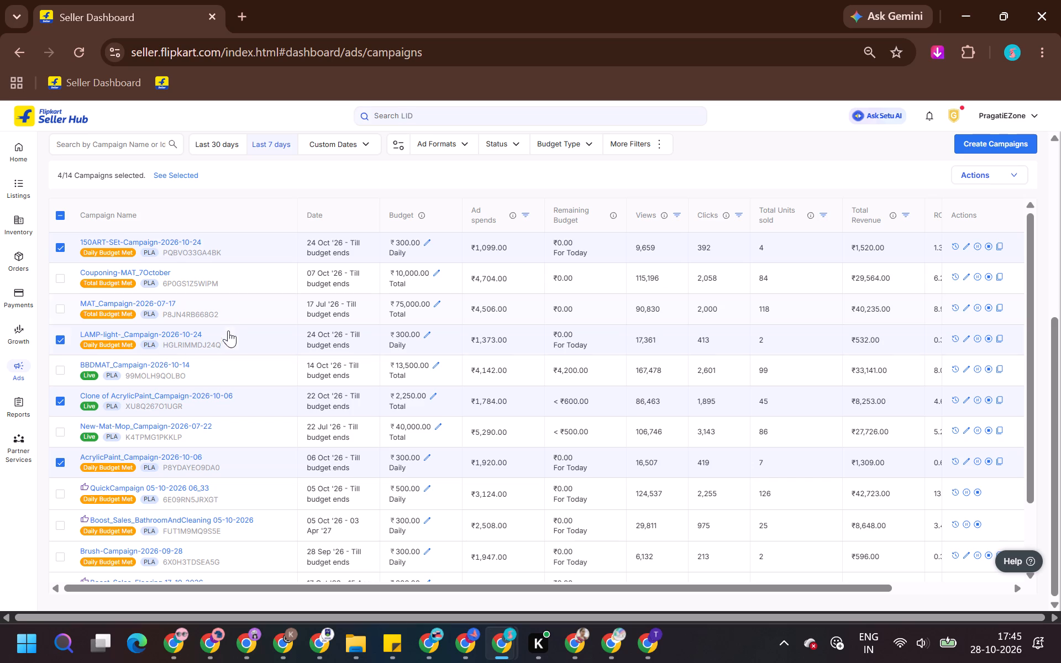
Review the campaign list, comparing the four selected campaigns with the remaining ones.
scroll(193, 440, down, 2)
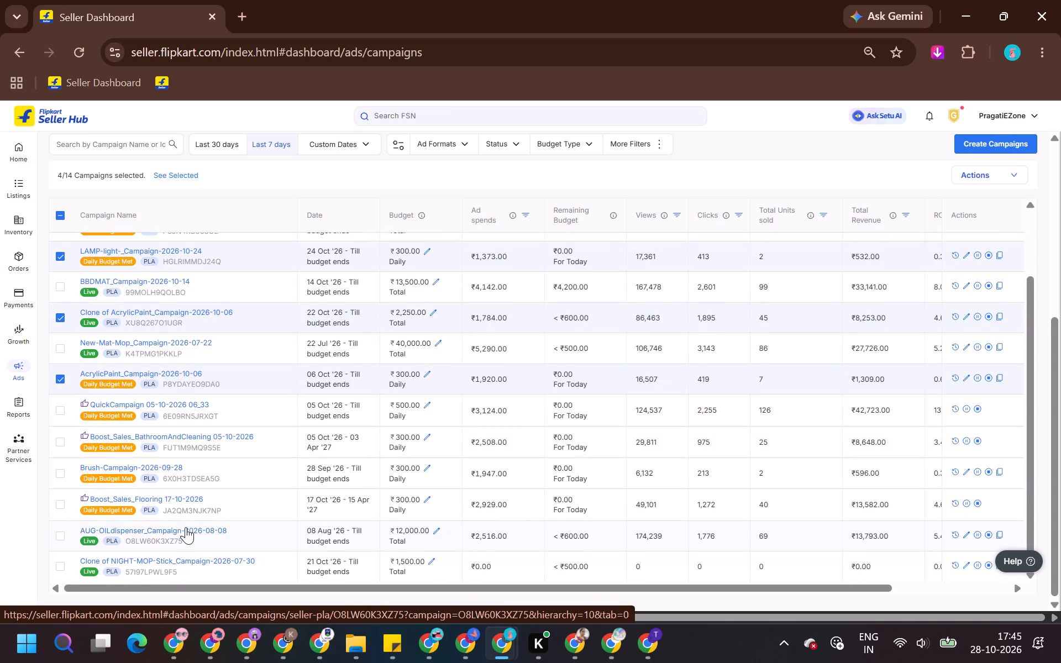
scroll(178, 489, down, 1)
scroll(183, 482, up, 3)
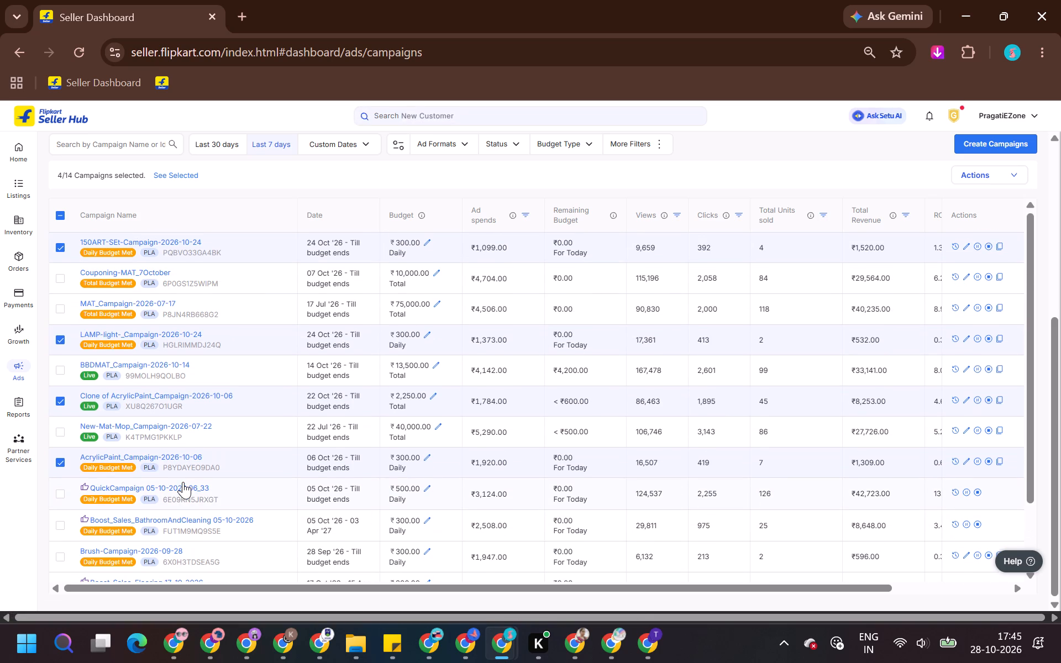
scroll(171, 472, up, 1)
scroll(275, 211, down, 2)
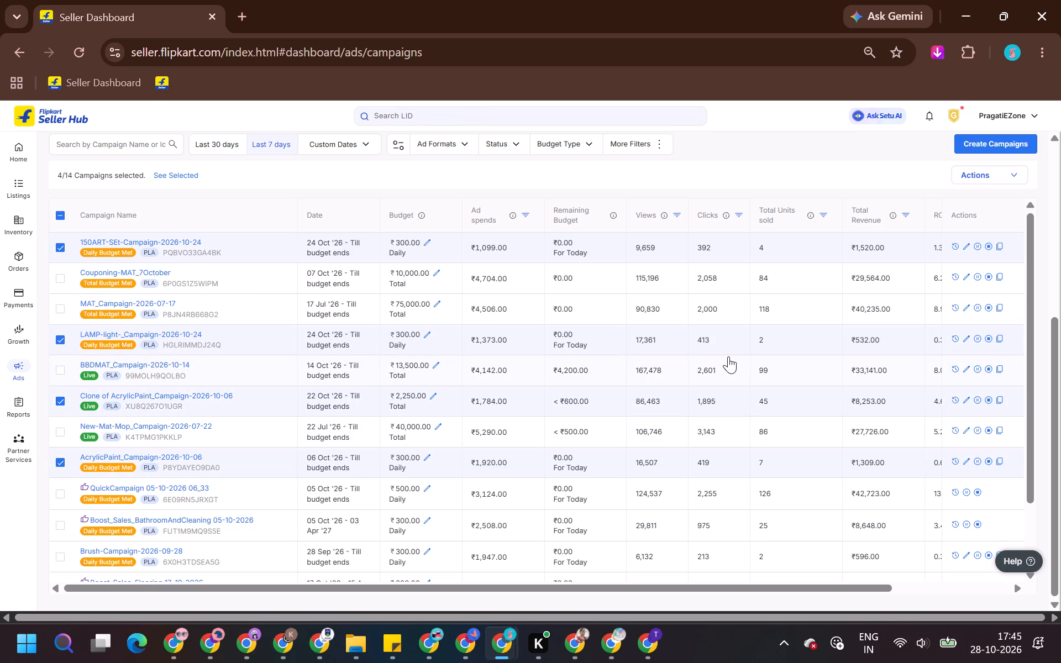
scroll(322, 345, up, 1)
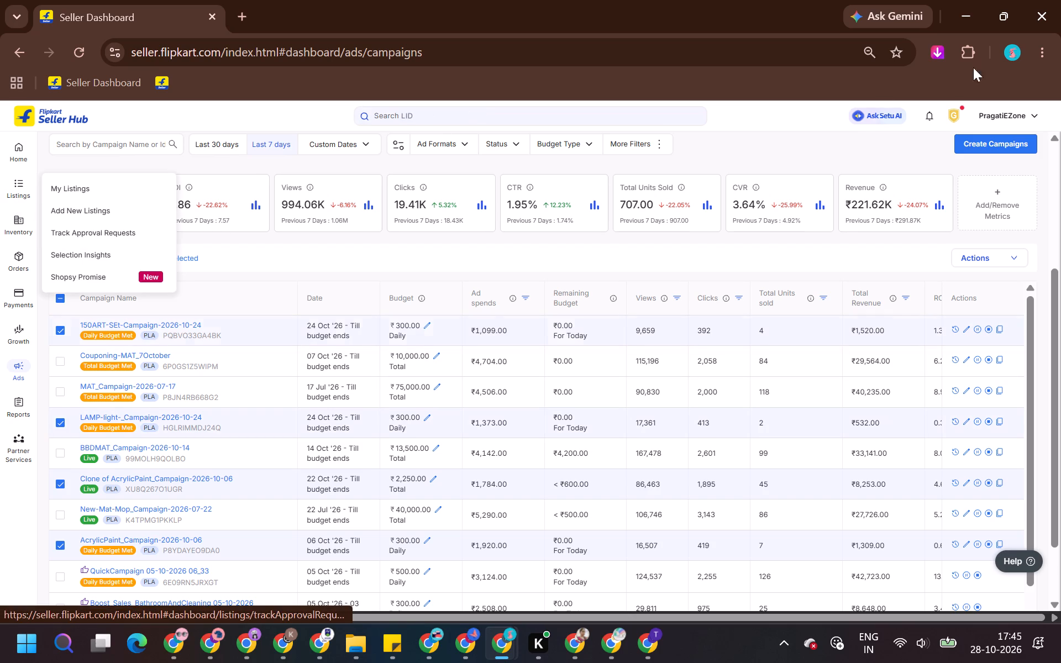
Switch to the other Seller Hub window, open the active listings and filter them by the Art Set category.
click(511, 636)
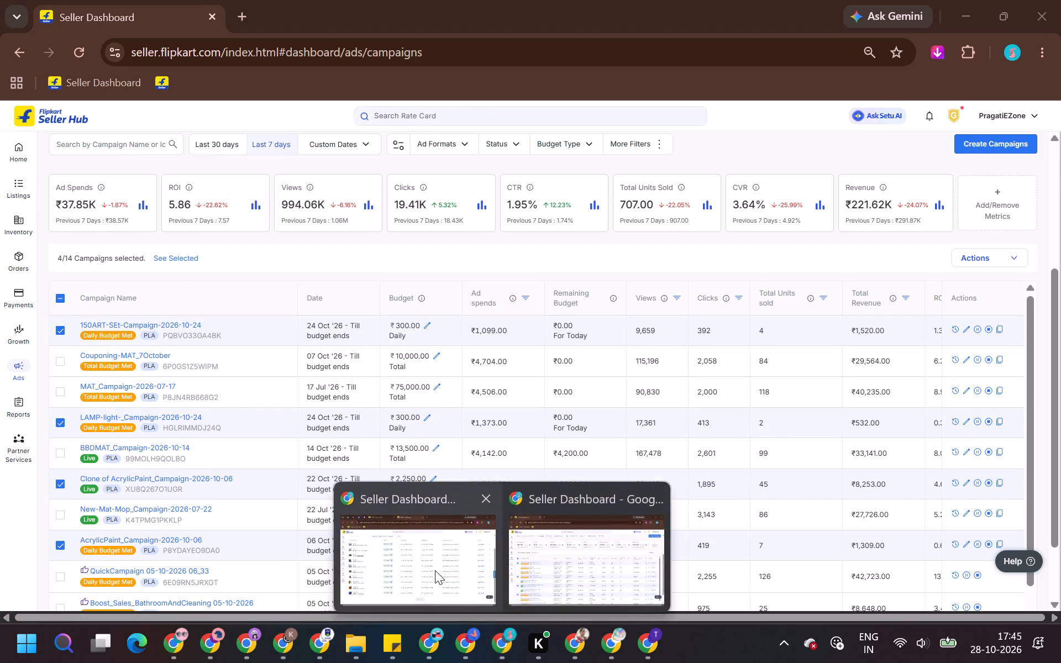
click(435, 570)
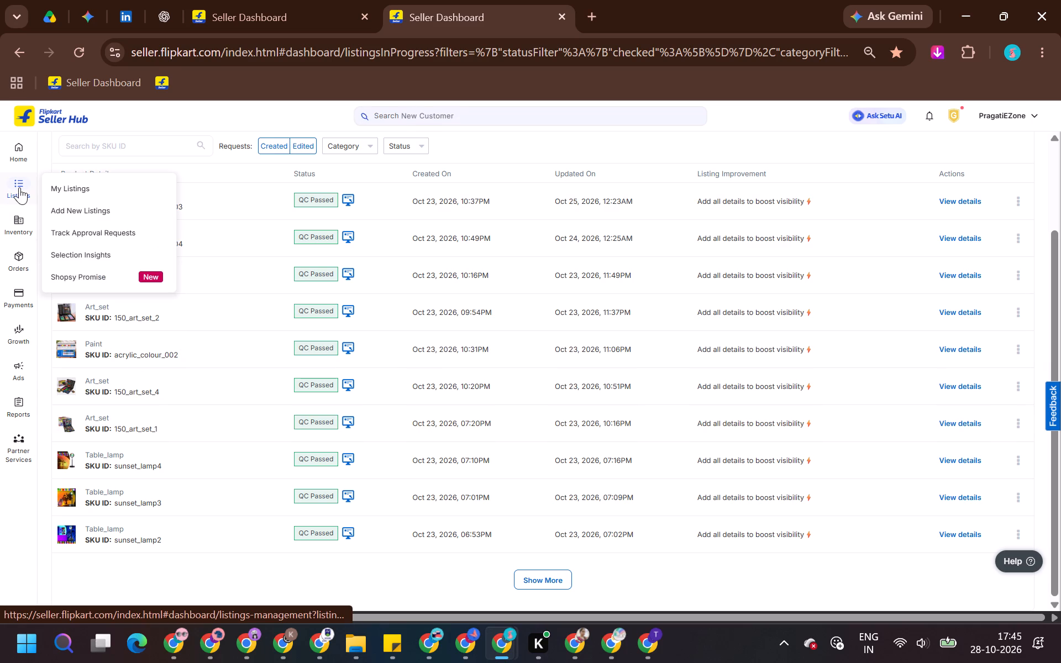
click(19, 187)
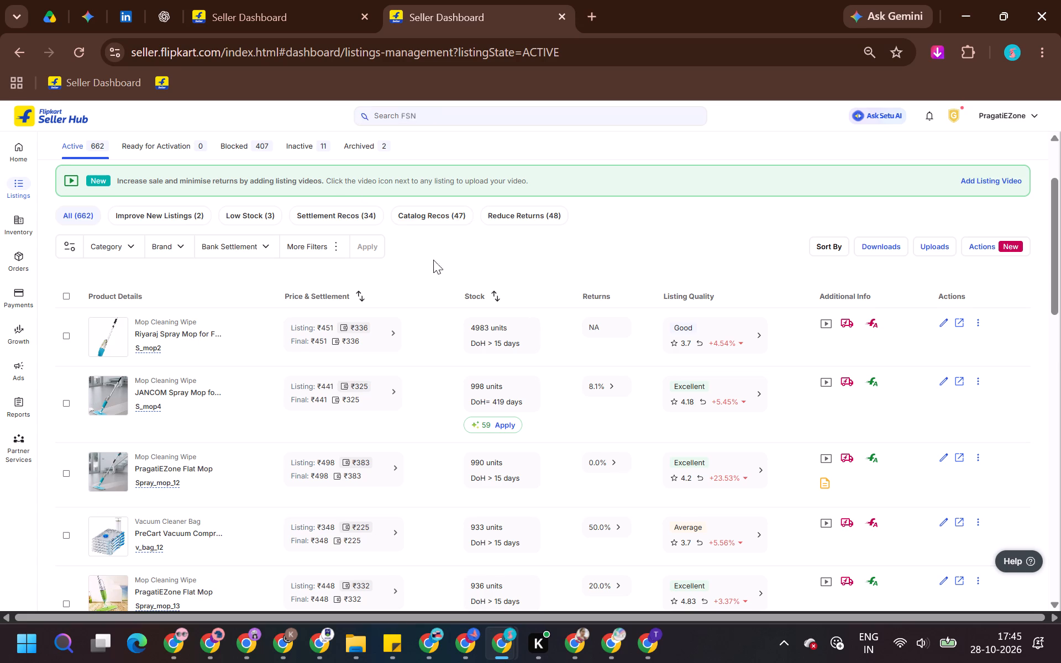
scroll(428, 272, down, 2)
scroll(281, 353, up, 3)
click(107, 332)
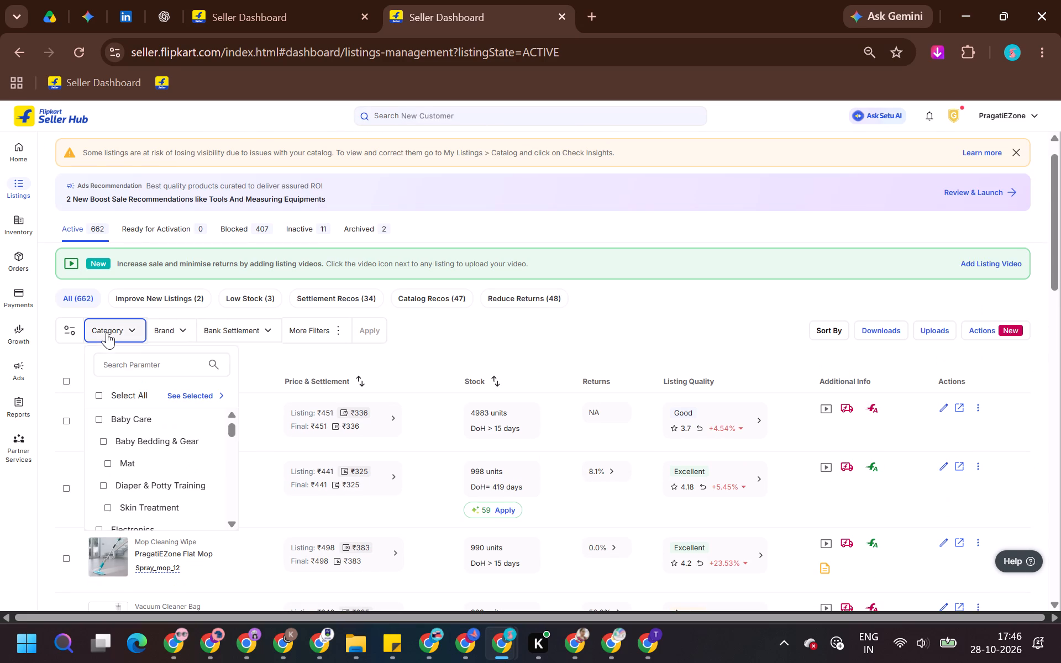
click(130, 366)
text(art)
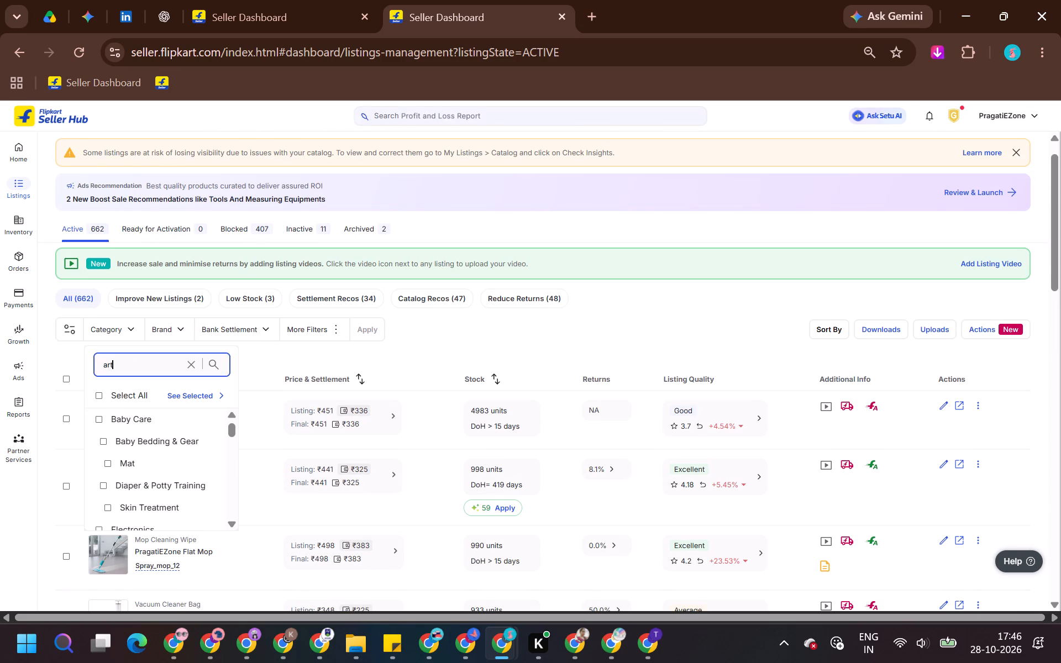
click(130, 460)
click(372, 330)
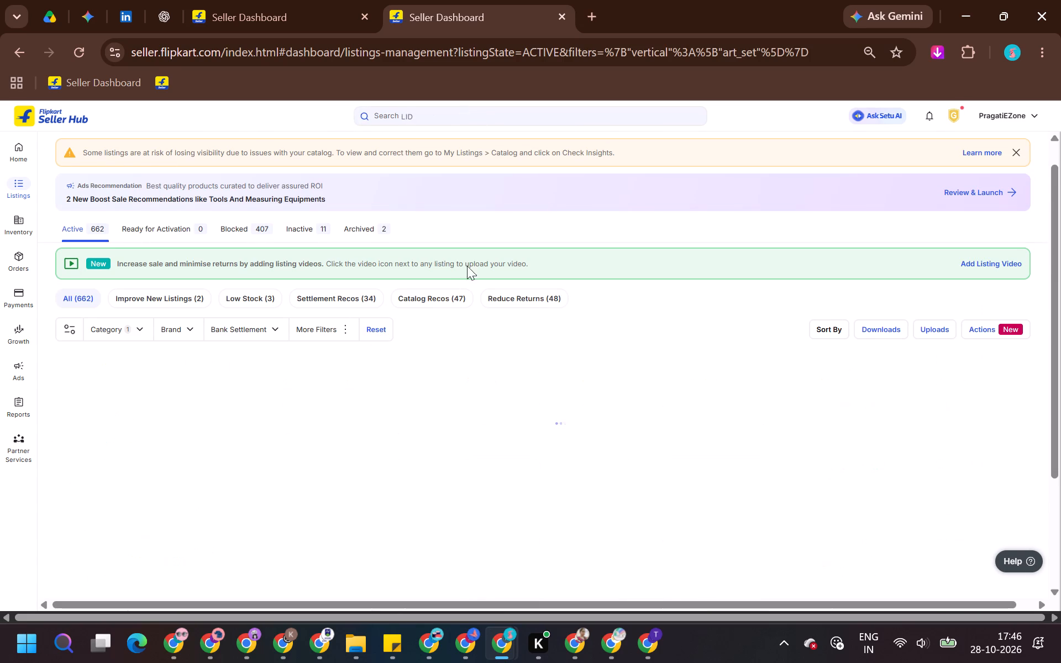
scroll(469, 264, down, 3)
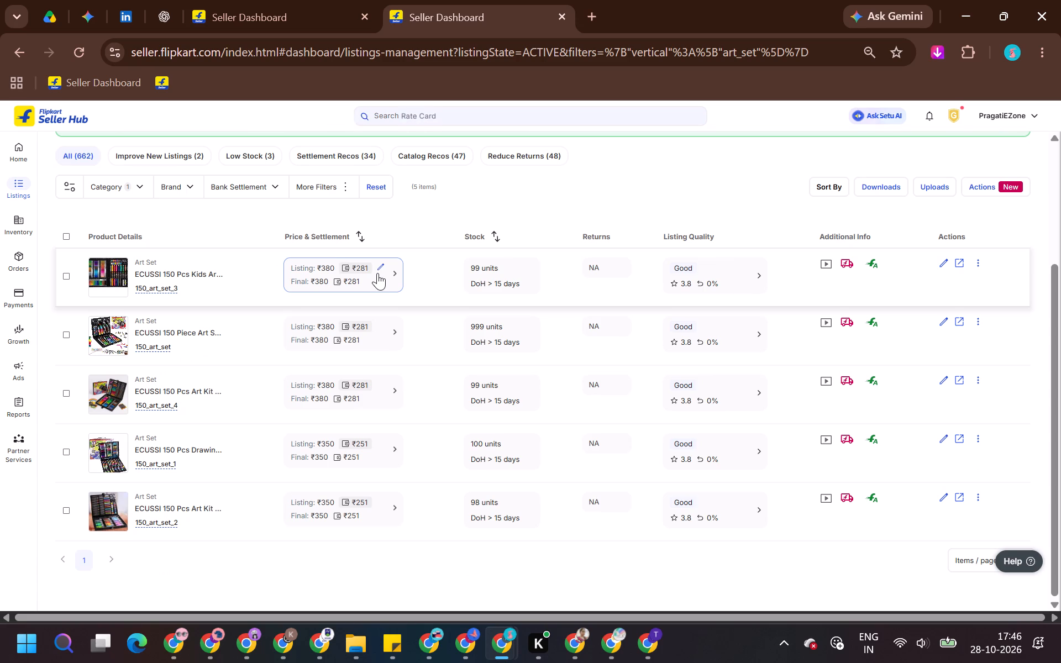
Check the sticky note's price list for the settlement price noted for 150_art_set.
click(380, 656)
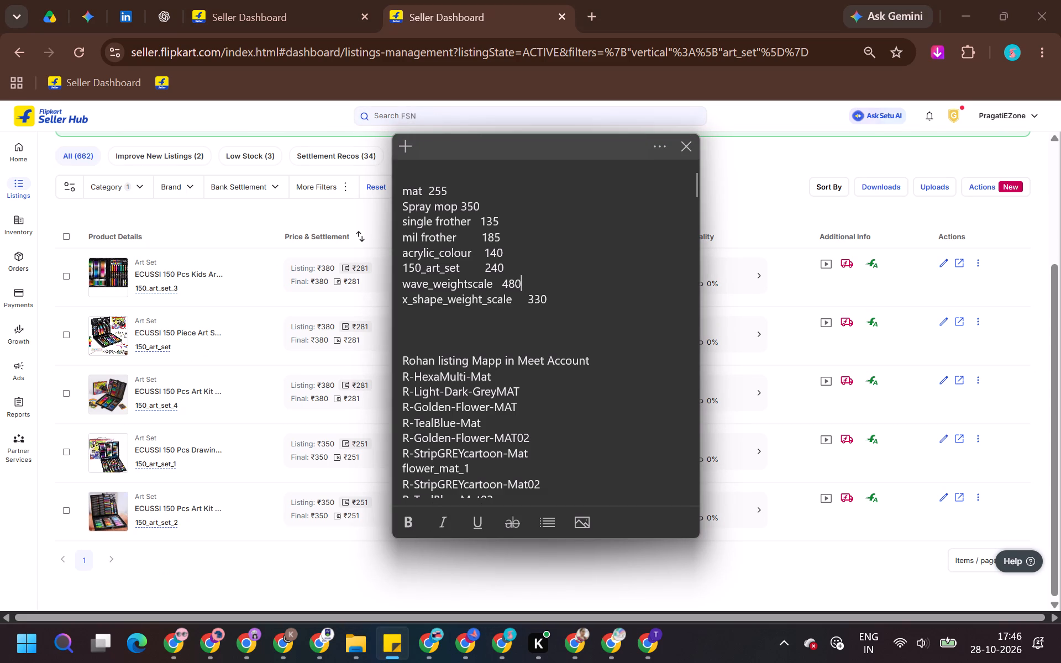
click(506, 272)
click(392, 570)
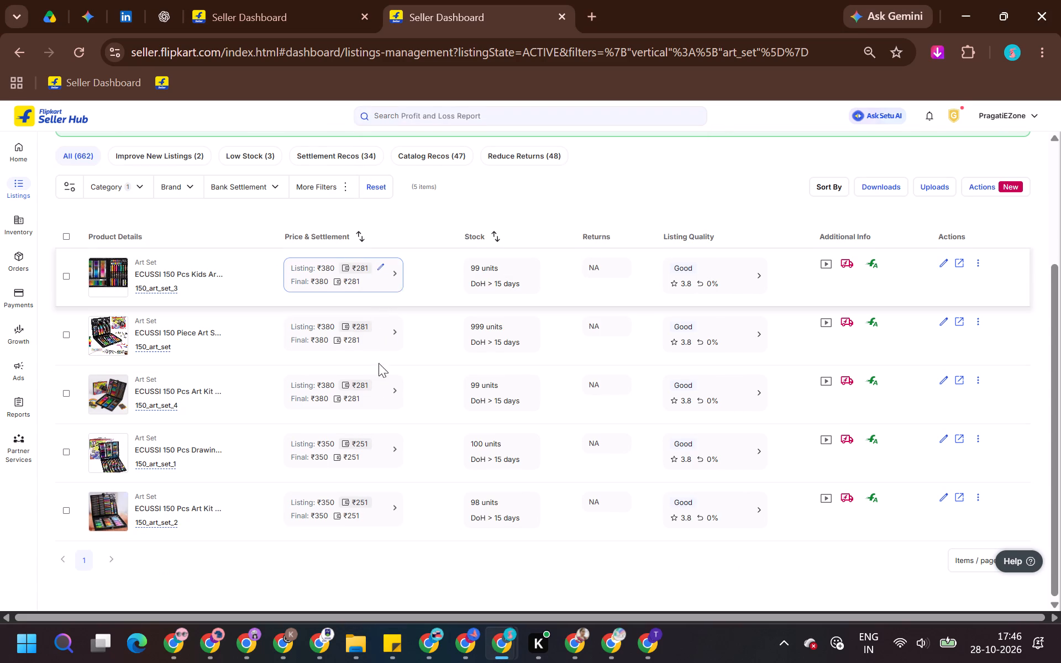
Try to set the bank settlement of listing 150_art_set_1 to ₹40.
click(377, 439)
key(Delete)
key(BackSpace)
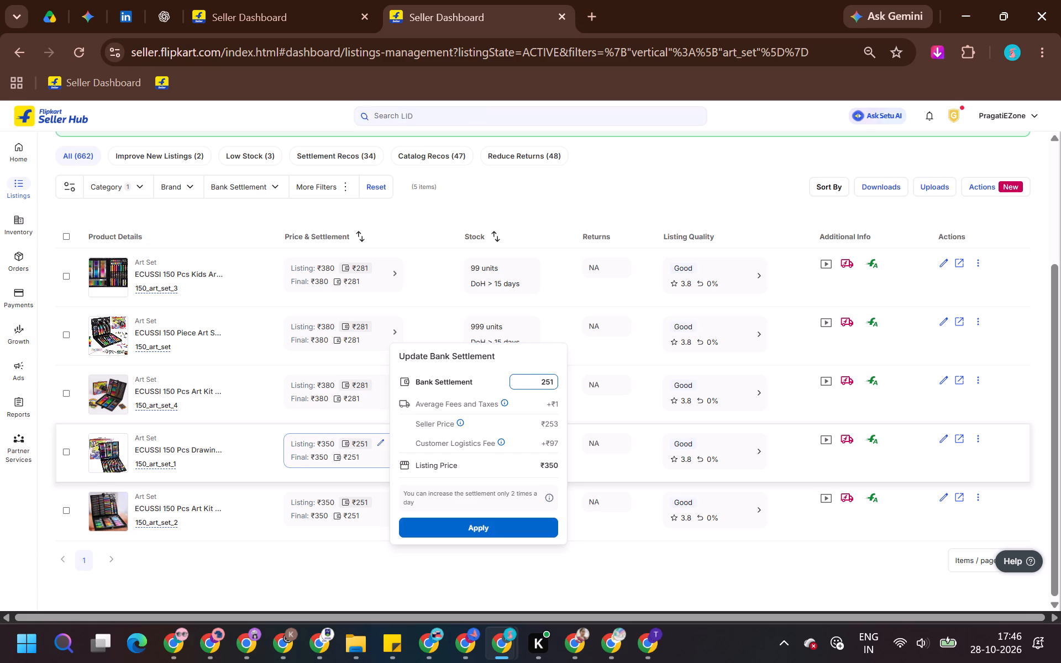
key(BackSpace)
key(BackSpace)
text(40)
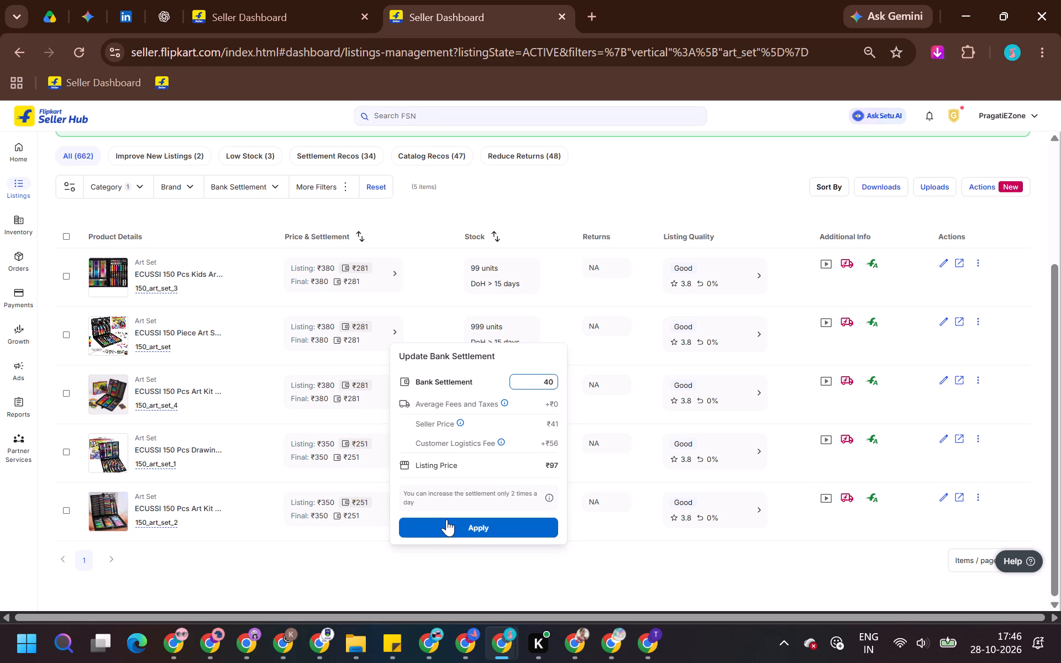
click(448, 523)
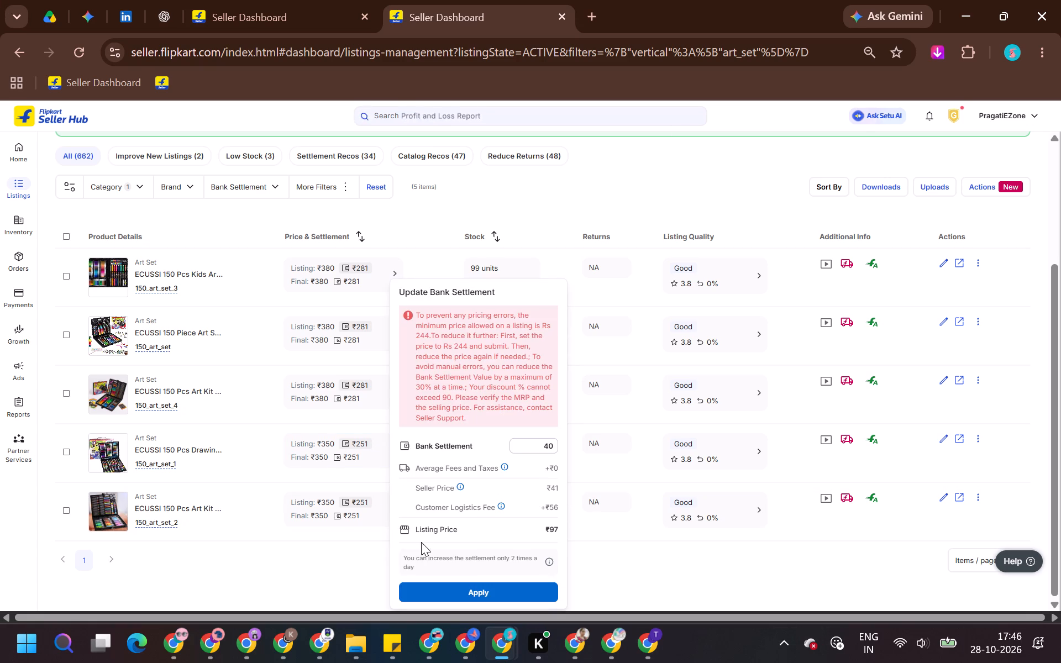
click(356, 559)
Set the bank settlement of listing 150_art_set_2 to ₹240 and apply it.
click(384, 504)
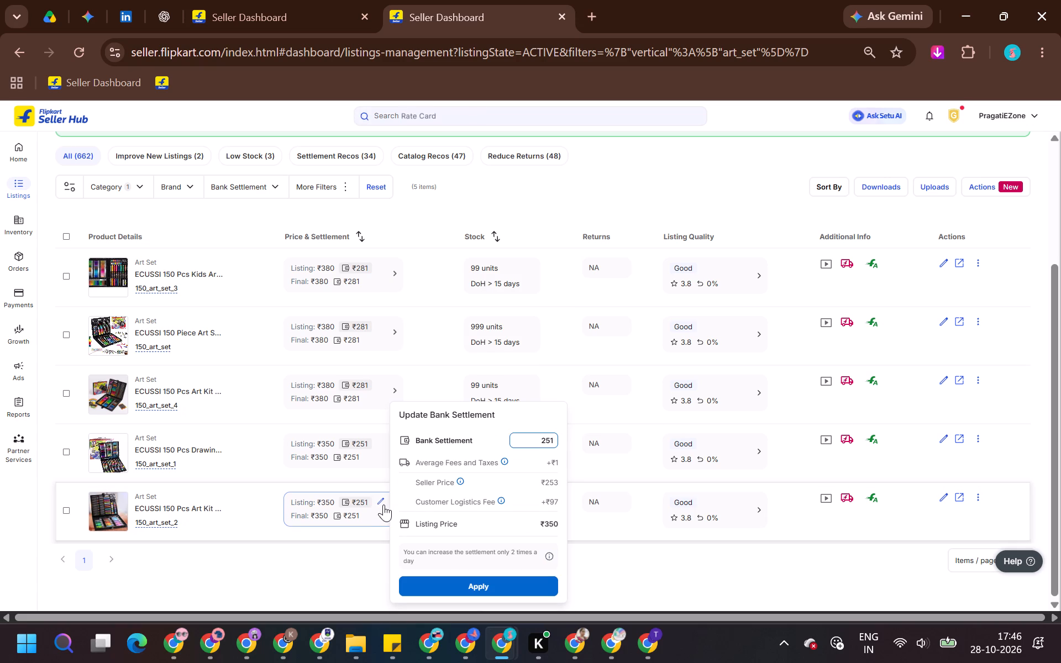
key(BackSpace)
key(BackSpace)
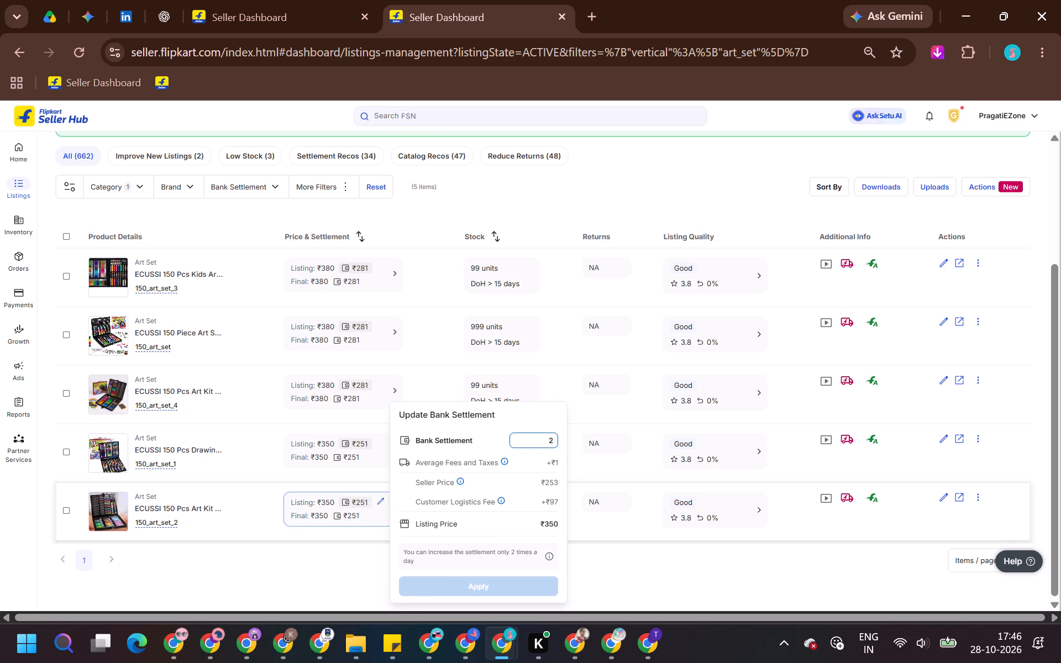
text(40)
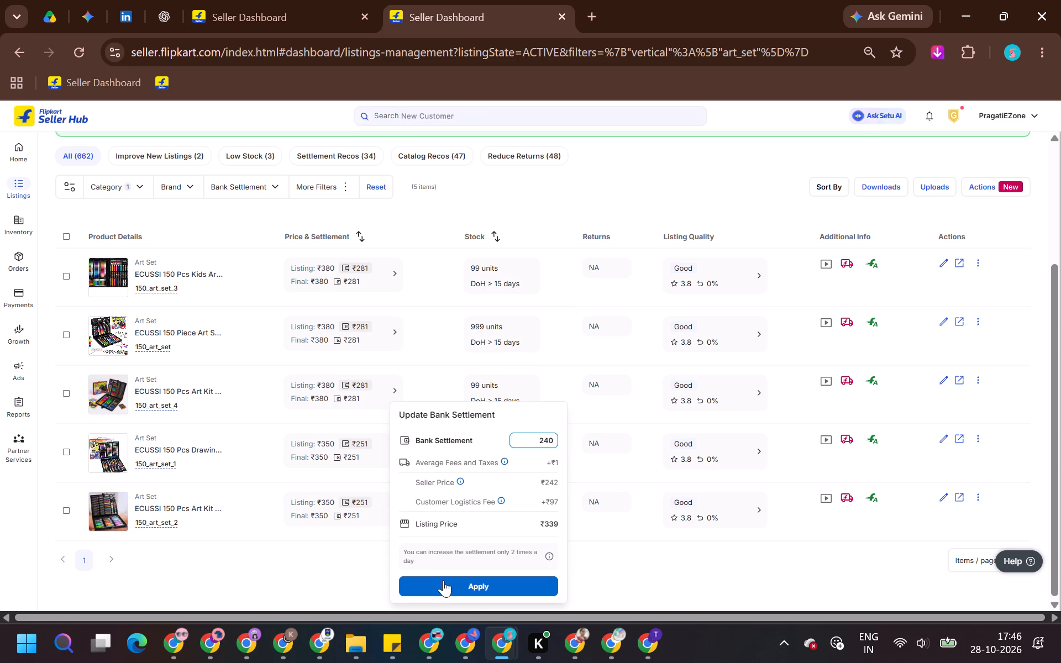
click(443, 580)
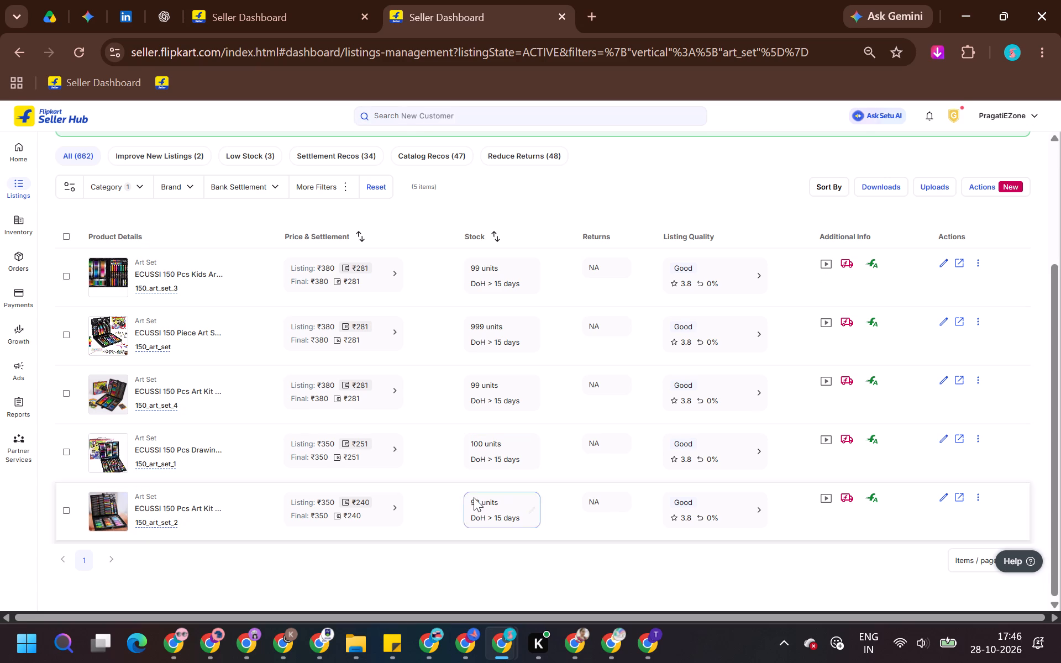
Set the bank settlement of listing 150_art_set_1 to ₹240 and apply it.
click(376, 440)
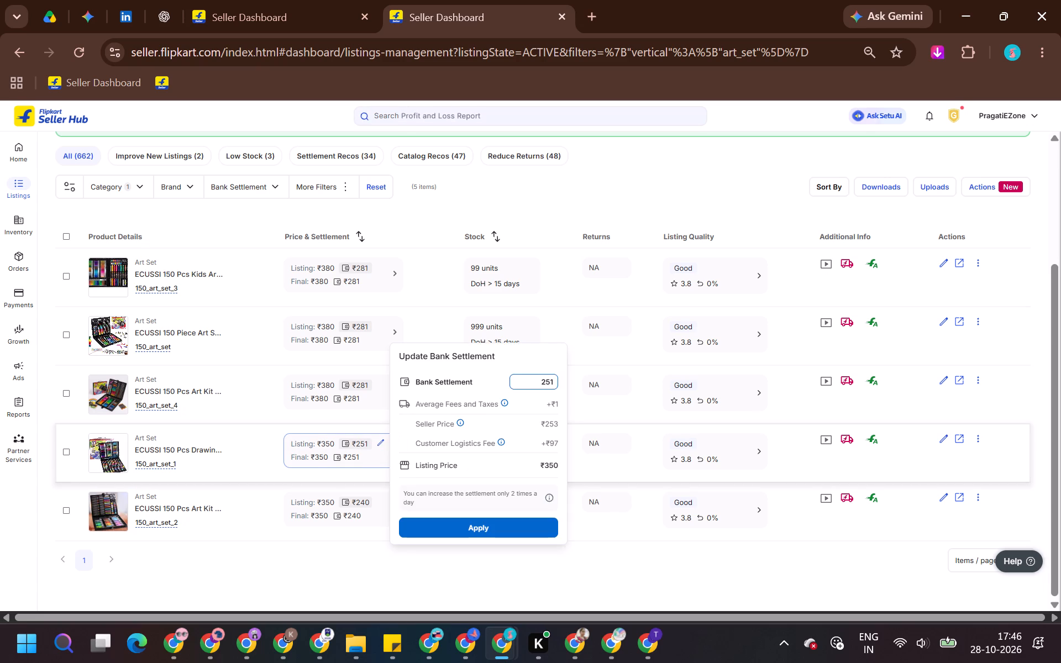
key(BackSpace)
key(BackSpace)
text(40)
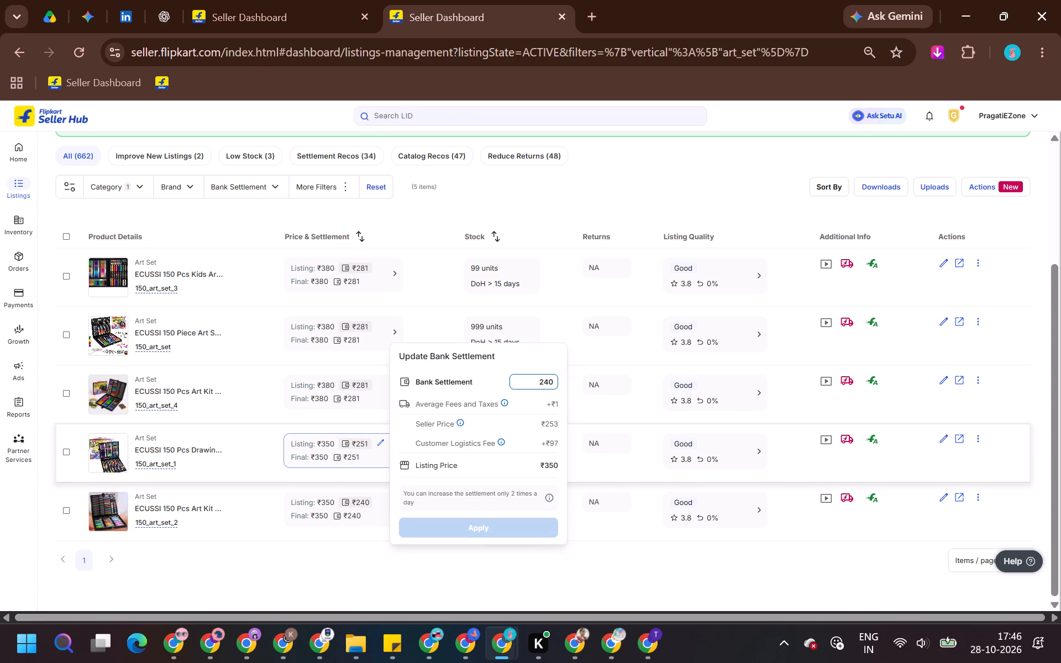
click(443, 533)
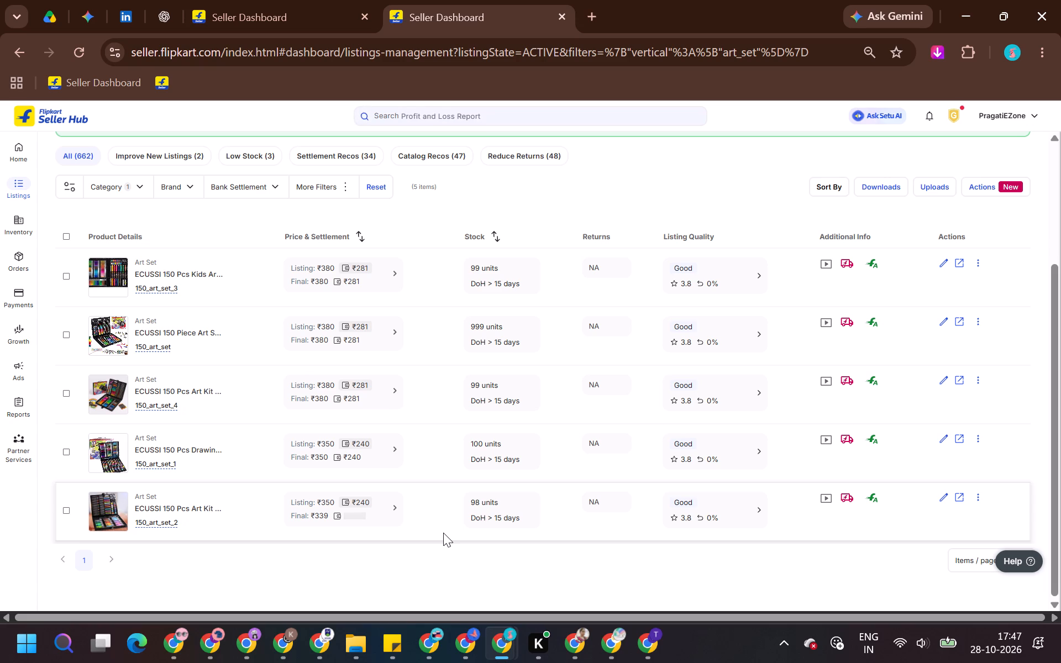
Set the bank settlement of listing 150_art_set_4 to ₹250 and apply it.
click(379, 382)
key(BackSpace)
key(BackSpace)
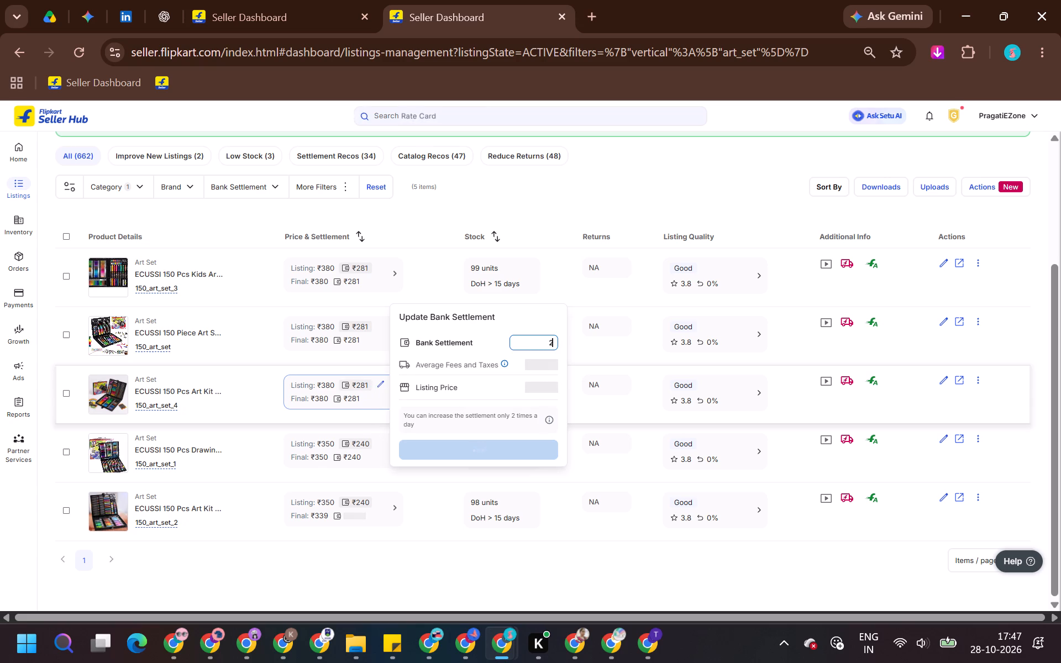
text(50)
click(418, 466)
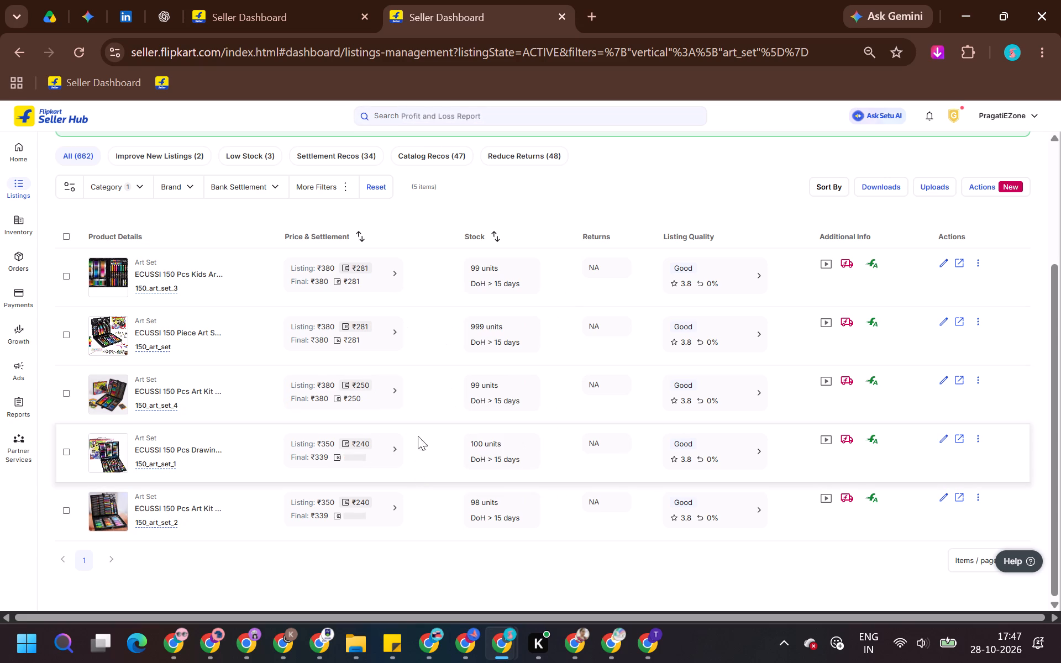
Set the bank settlement of the 150_art_set listing to ₹250 and apply it.
click(379, 326)
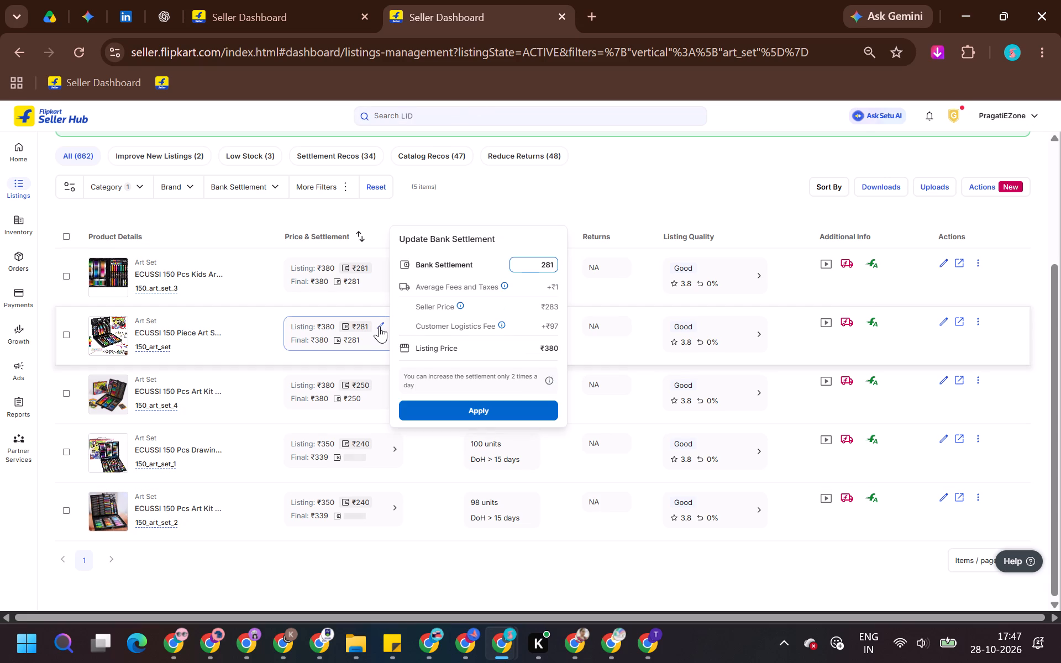
key(BackSpace)
key(BackSpace)
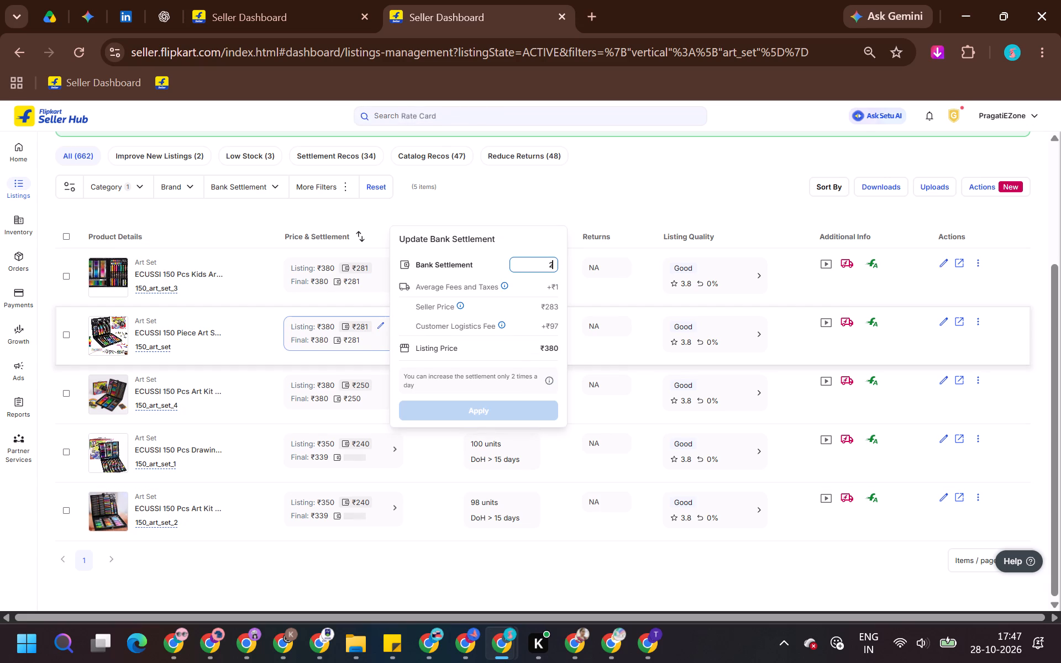
text(50)
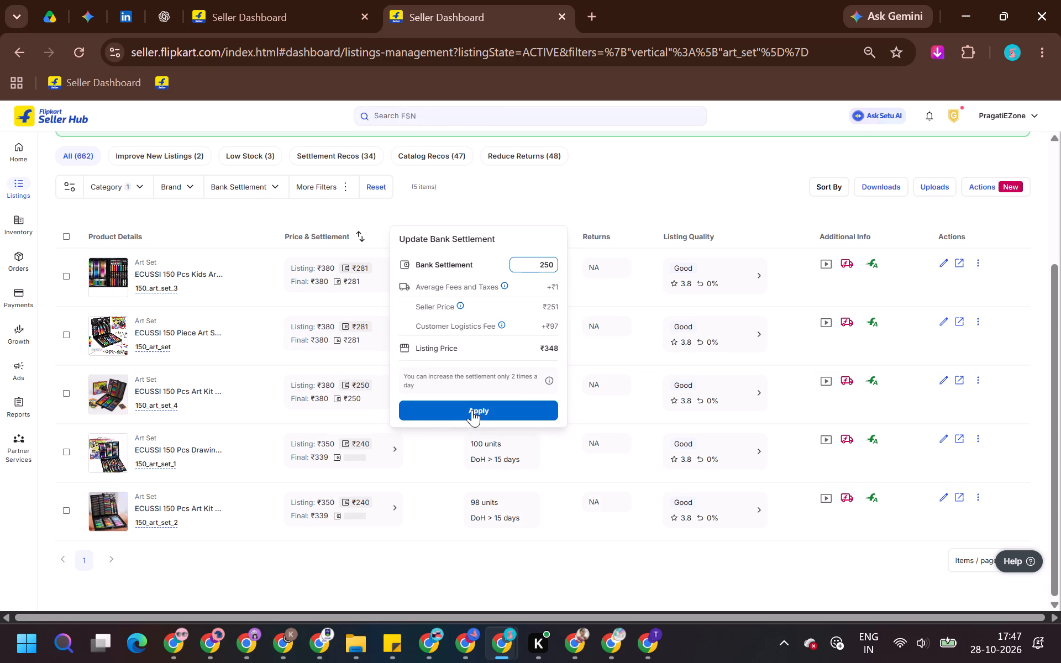
click(472, 410)
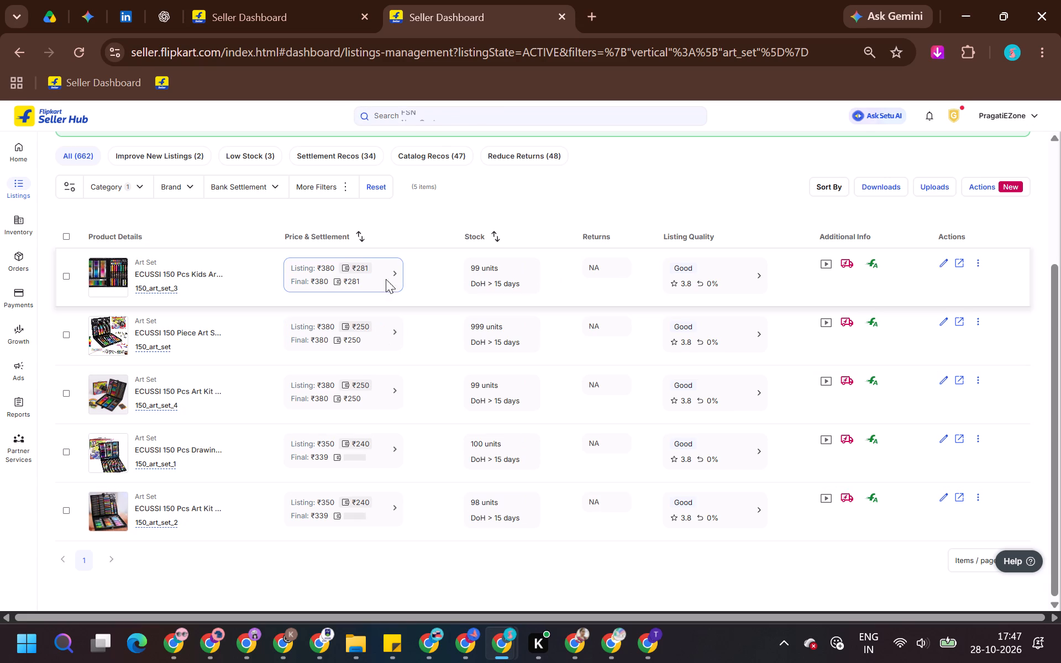
Set the bank settlement of listing 150_art_set_3 to ₹250.
click(381, 271)
key(BackSpace)
key(BackSpace)
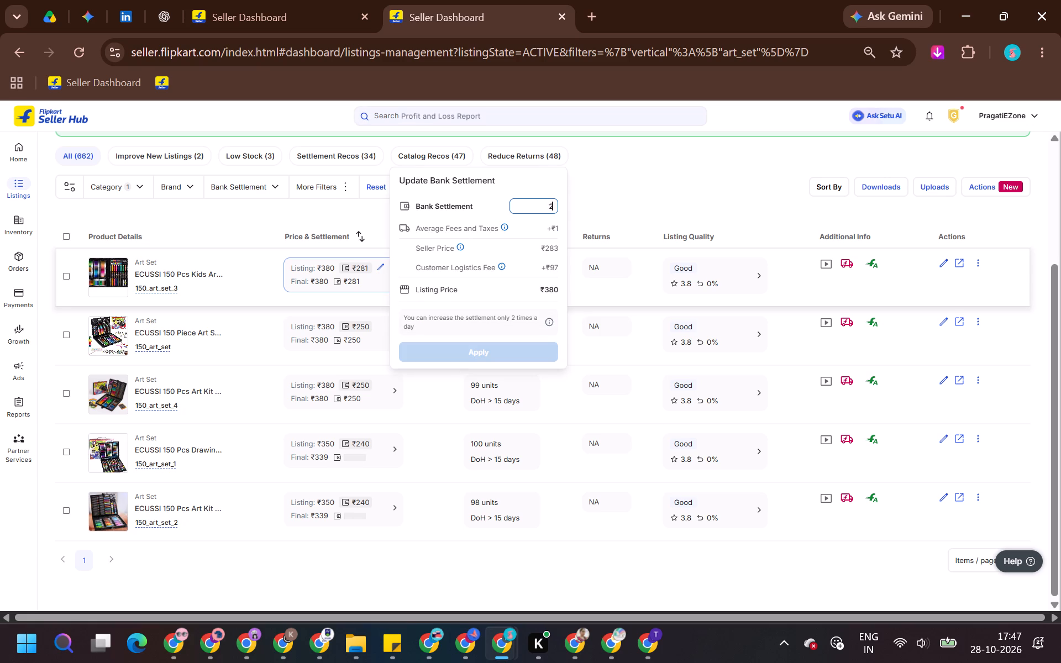
text(59)
key(BackSpace)
key(0)
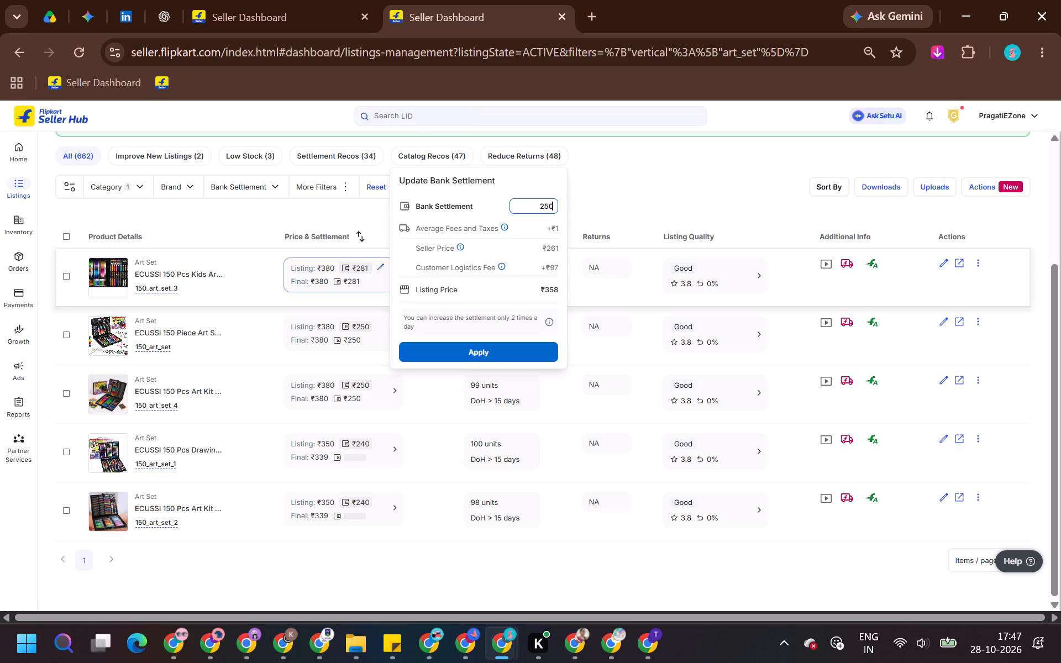
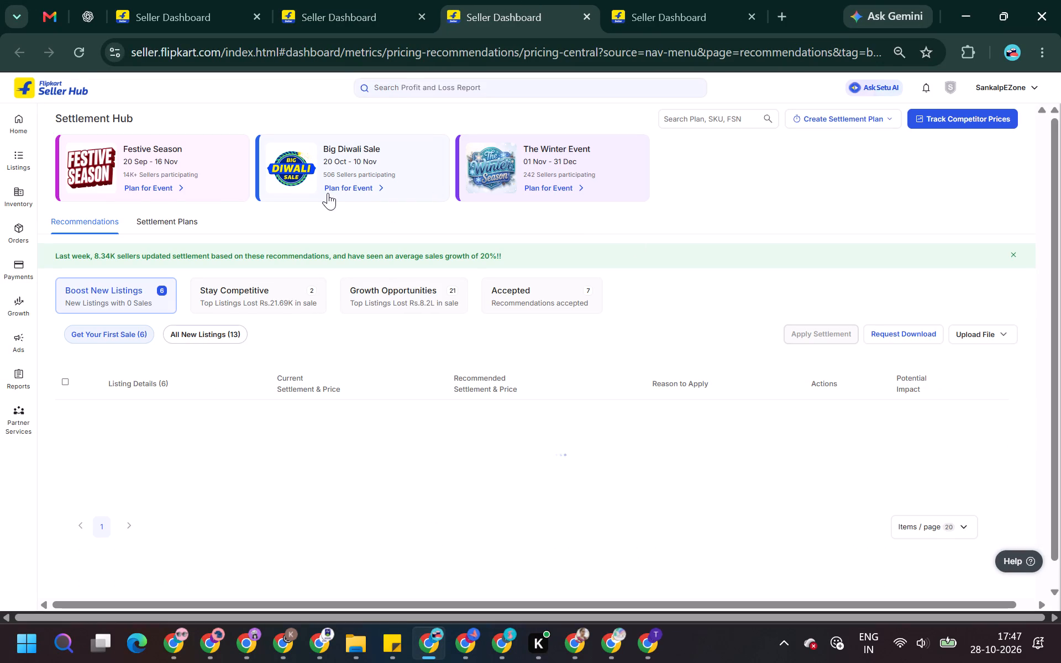
Open the settlement plans for the Festive Season event (20 Sep - 16 Nov) in SankalpEZone's Settlement Hub.
click(140, 190)
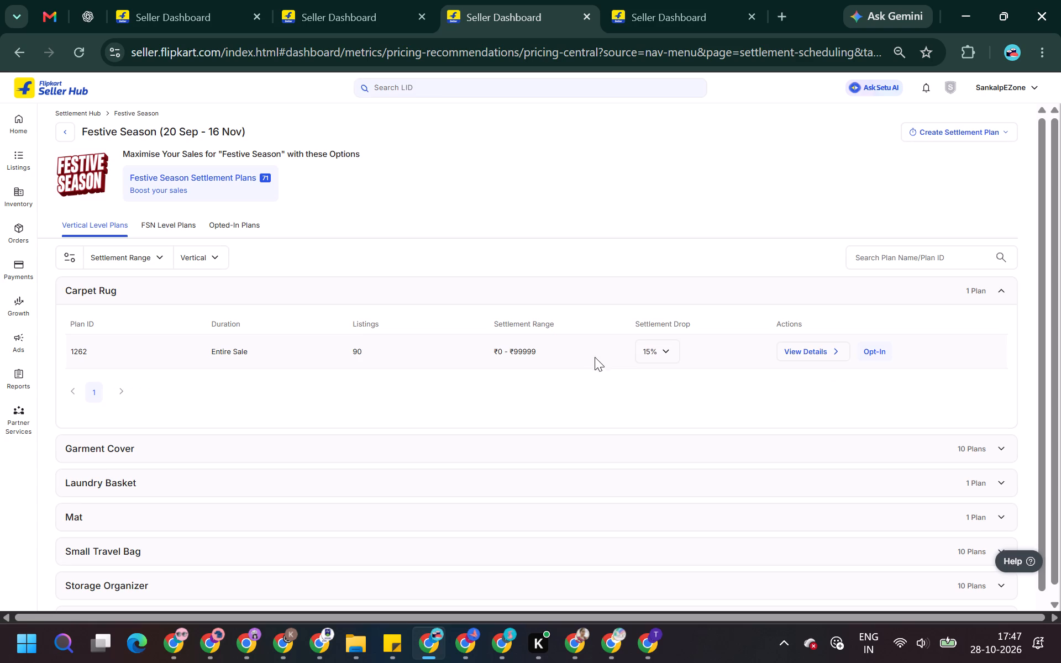
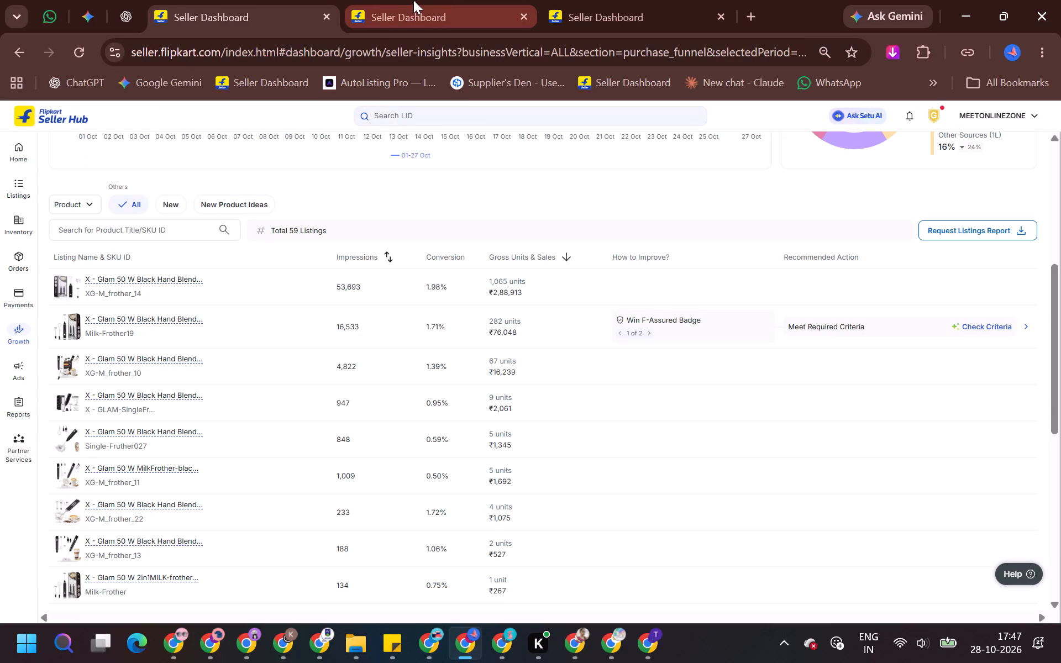
Switch to the MEETONLINEZONE seller account's Campaign Manager page and open its Settlement Hub from there.
click(413, 0)
click(233, 4)
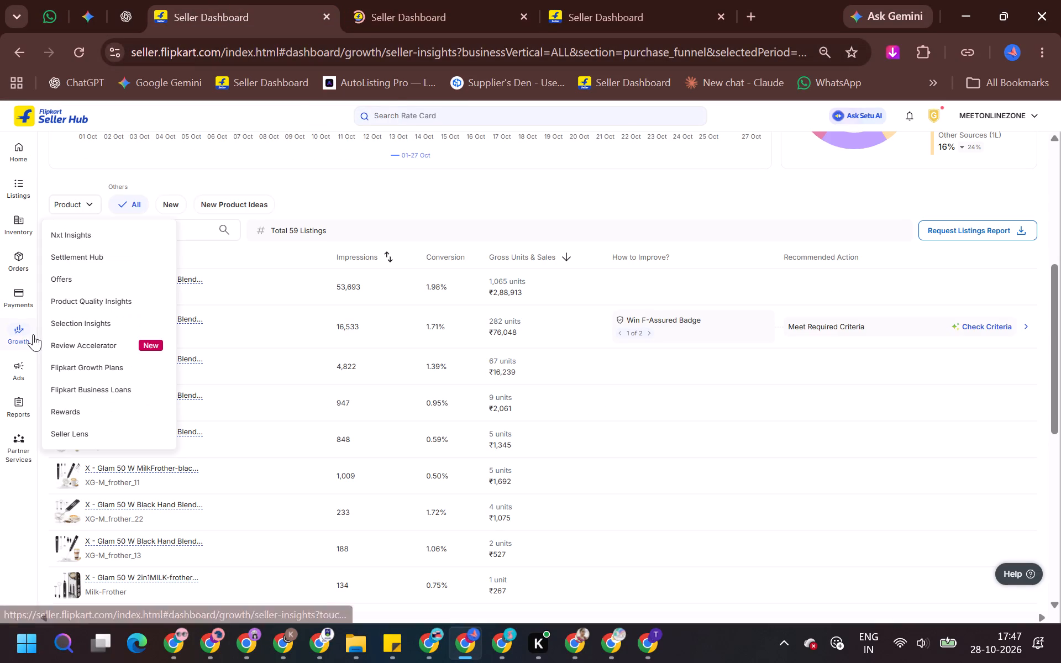
click(442, 0)
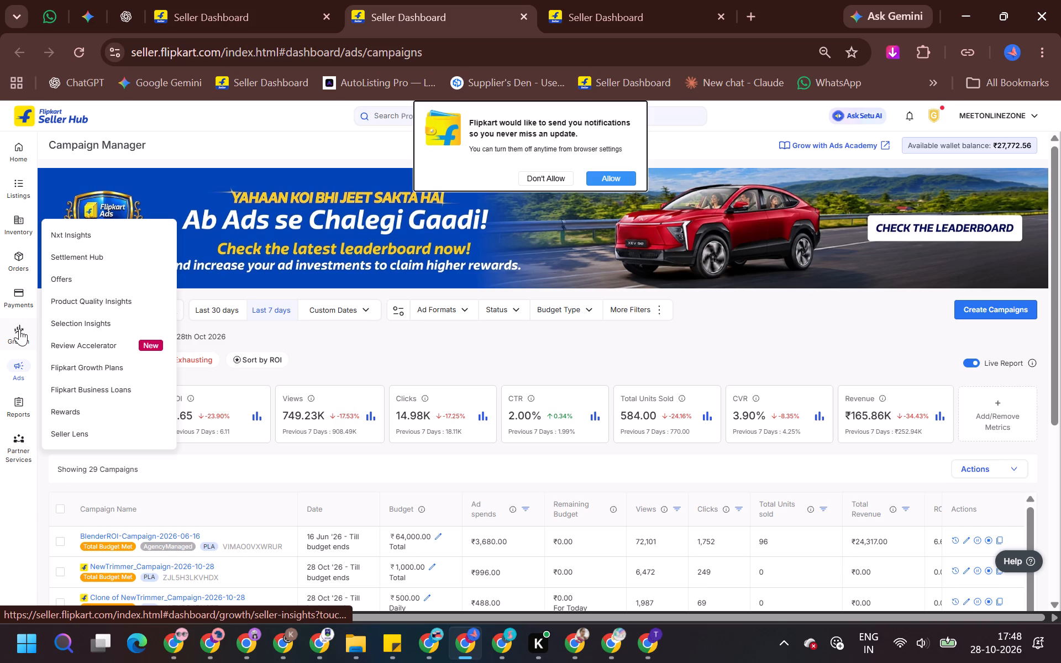
click(86, 258)
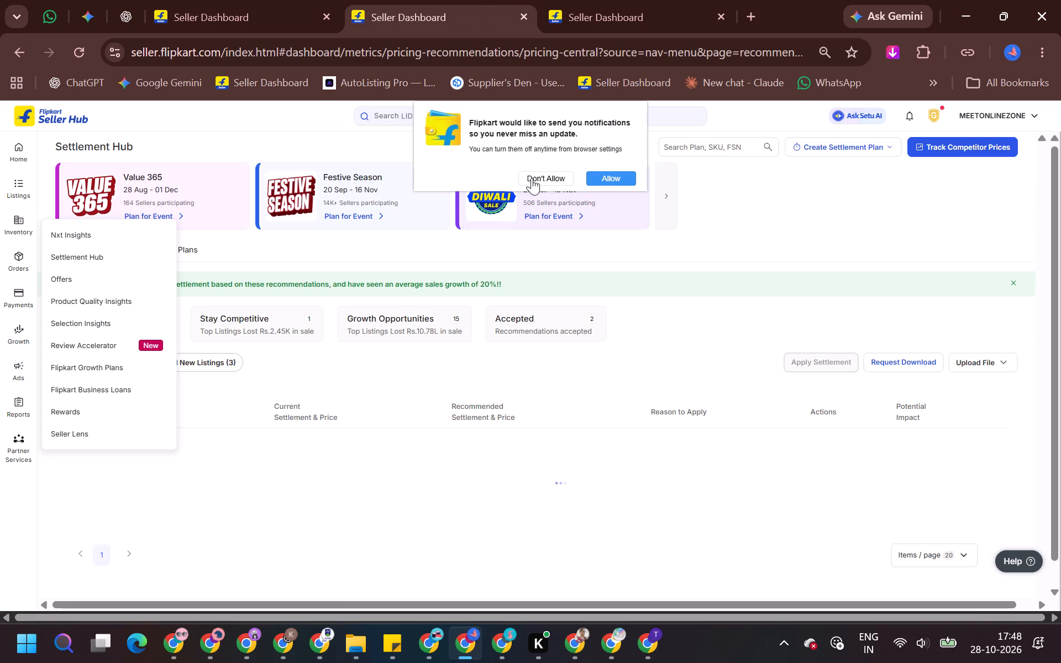
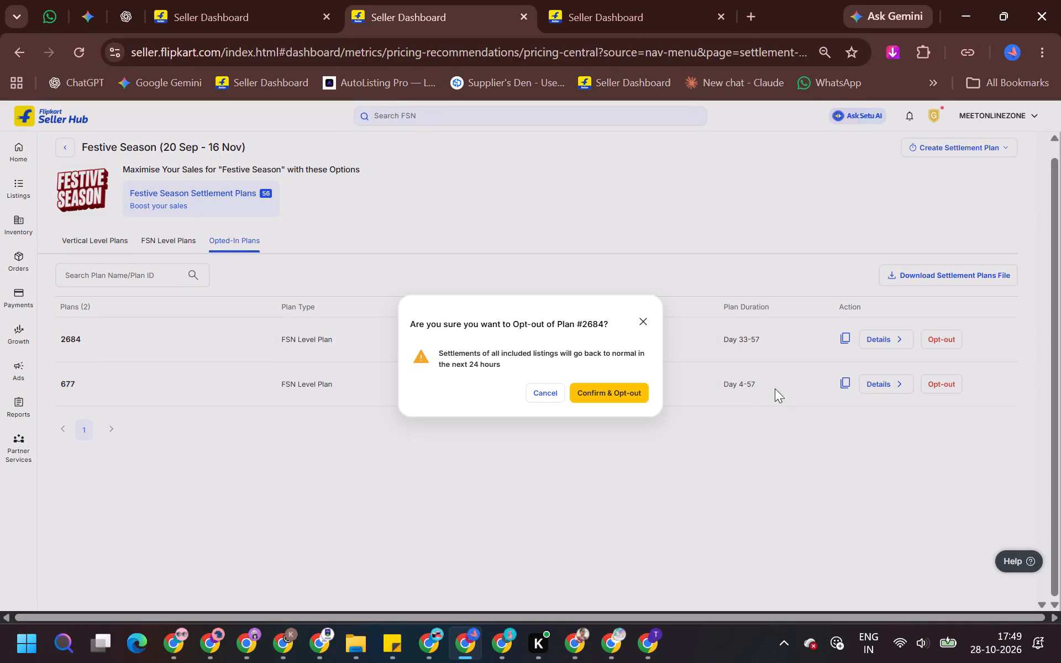
Opt the MEETONLINEZONE account out of its opted-in Festive Season settlement plans 2684 and 677.
click(624, 393)
click(933, 383)
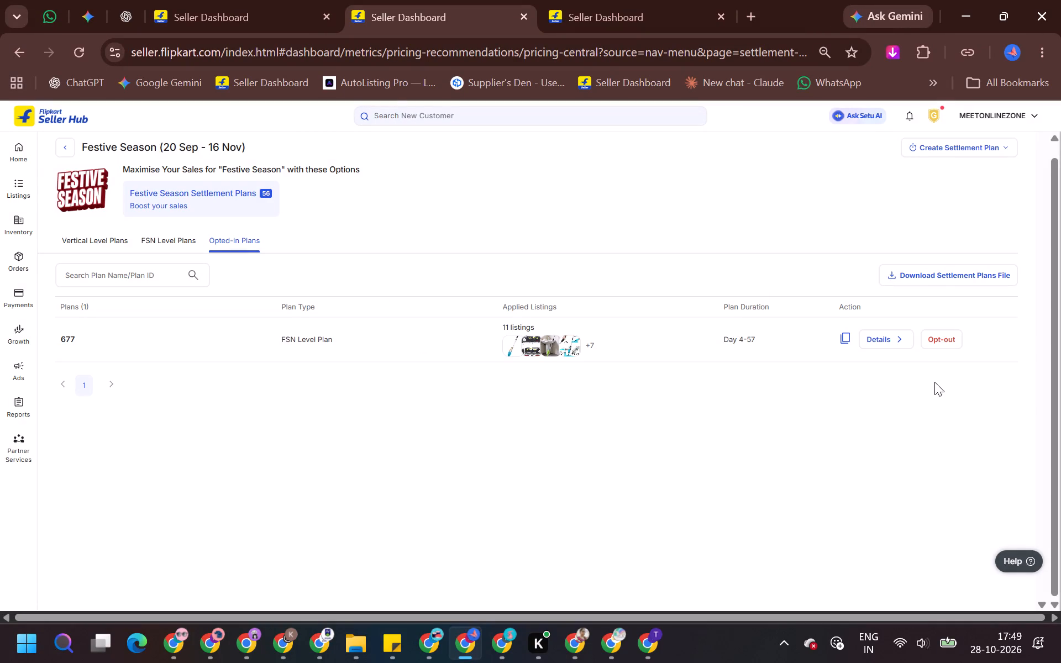
click(934, 345)
click(627, 392)
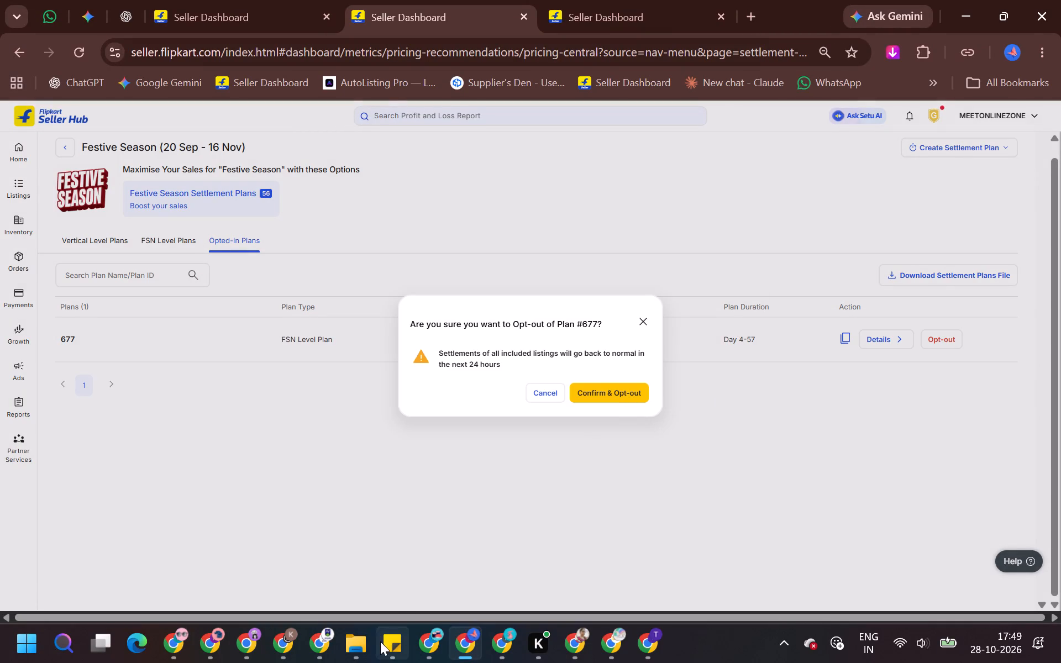
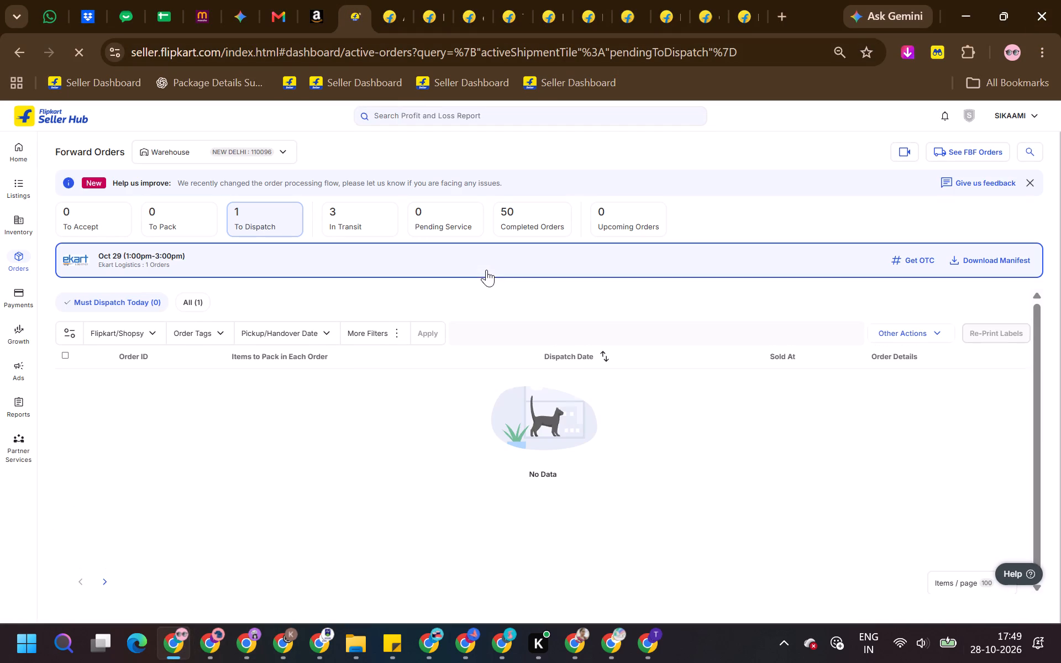
Open the Seller Hub home page of the SIKAAMI seller account.
click(0, 151)
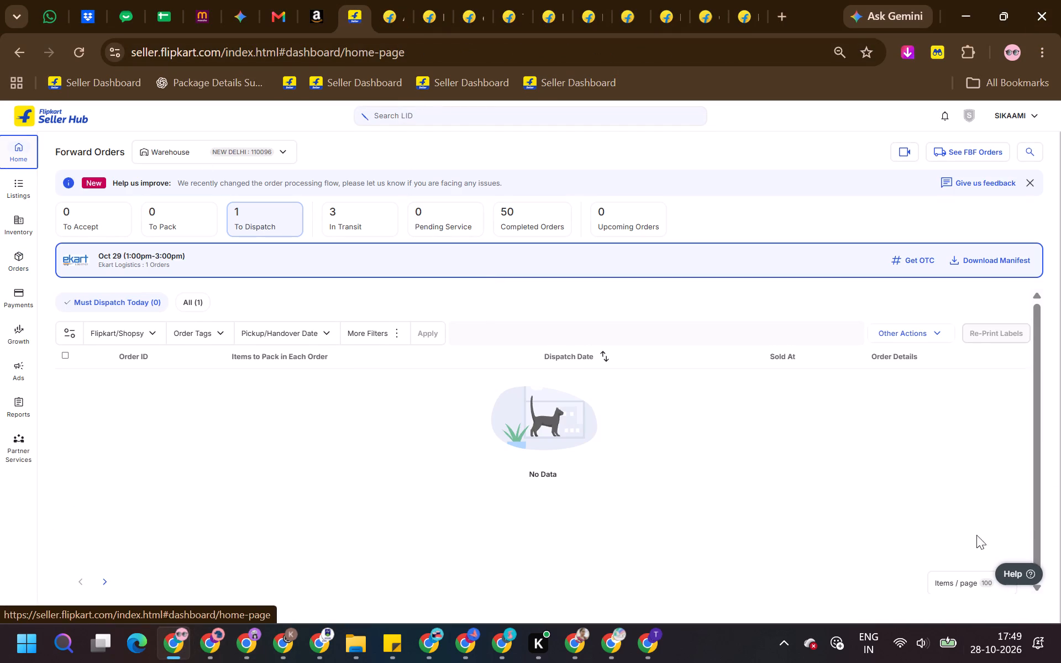
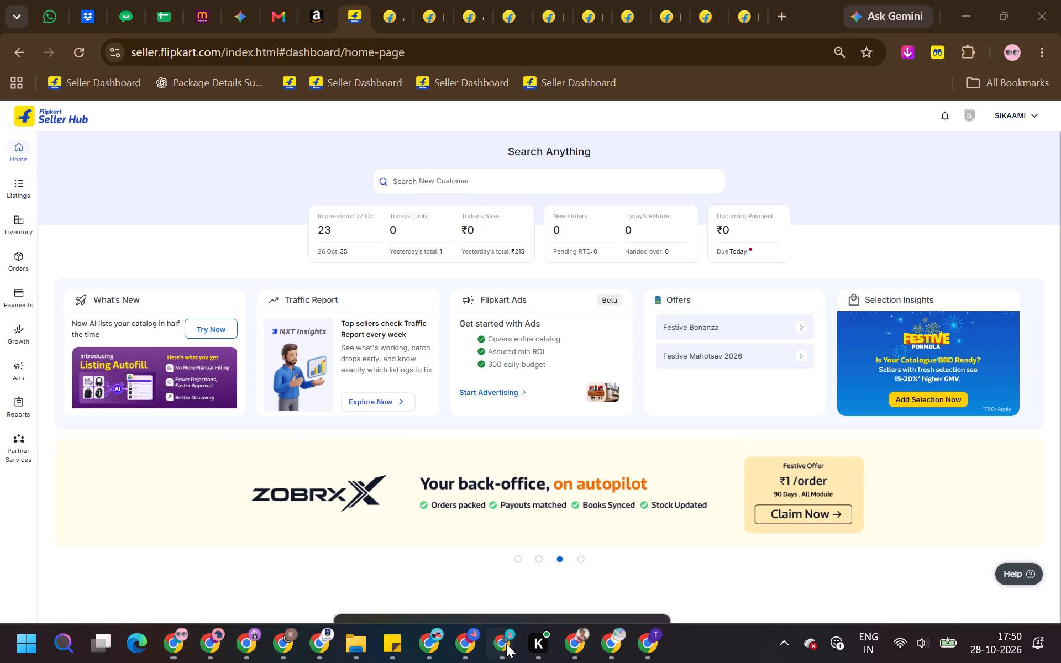
Switch to the browser window showing the PragatiEZone seller account's ad campaigns list.
click(558, 529)
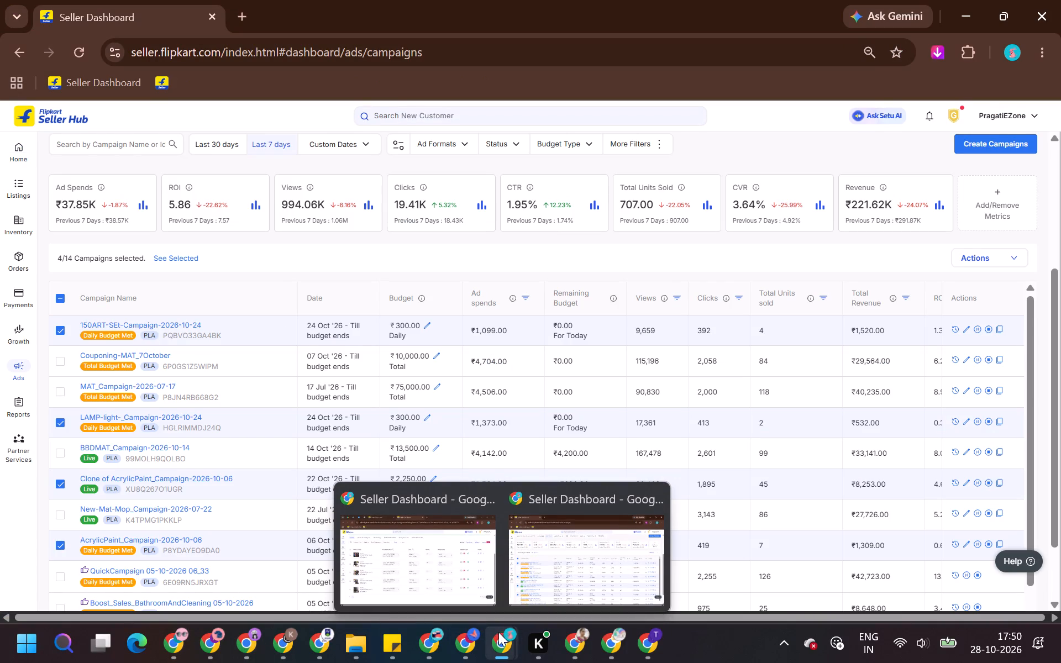
Switch to the MEETONLINEZONE account and view its ads wallet summary page.
click(468, 635)
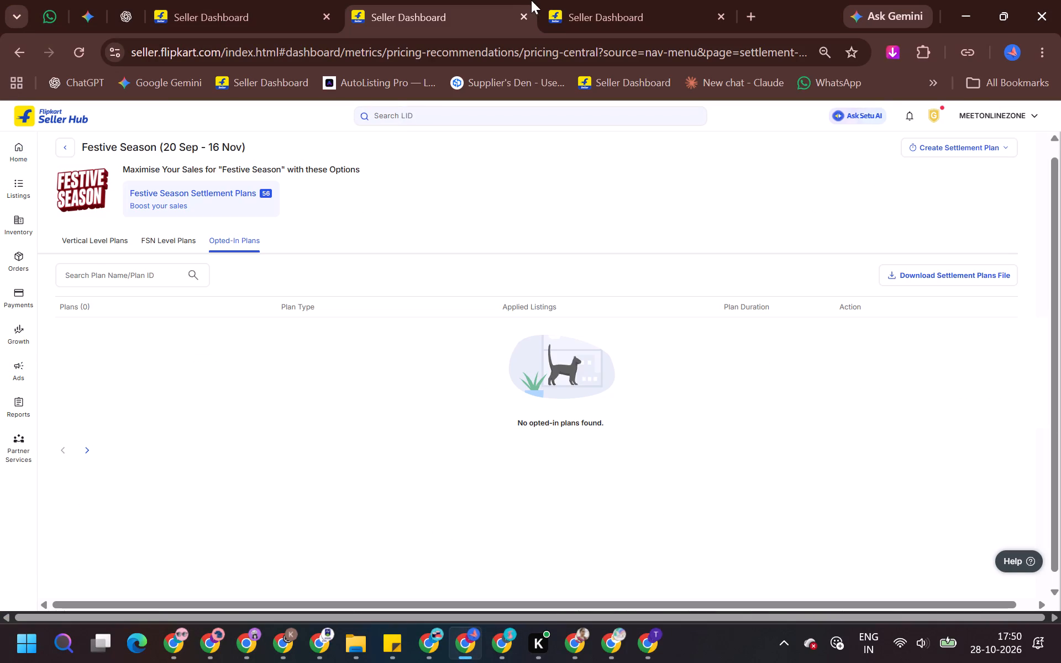
click(634, 0)
Switch to PragatiEZone's art set listings and set the bank settlement of 150_art_set_3 to ₹240.
click(511, 642)
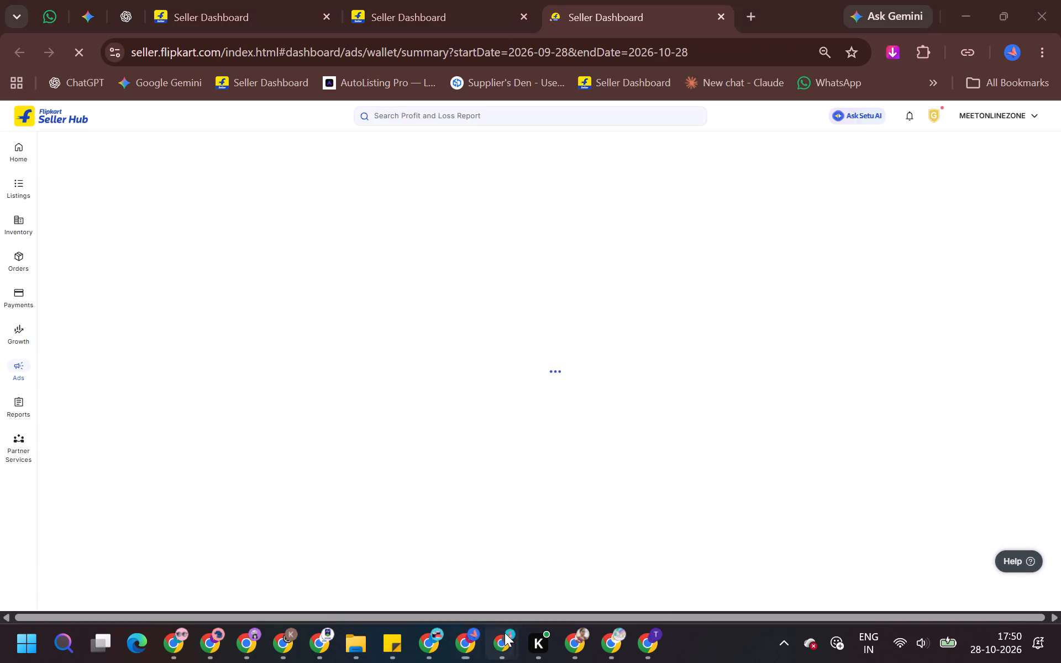
click(453, 574)
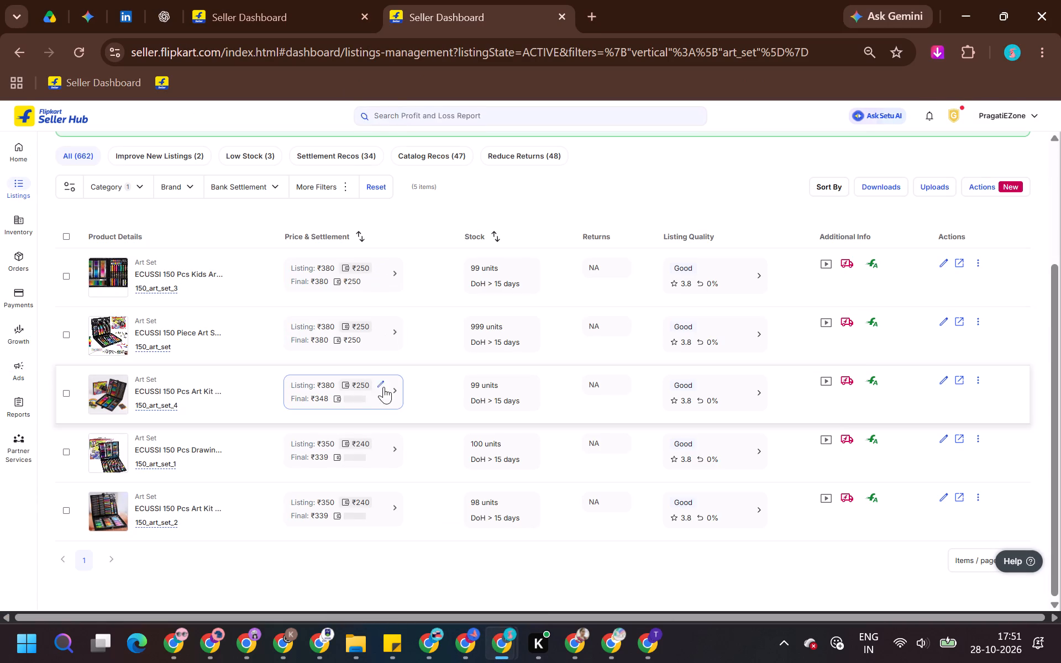
click(383, 264)
key(Left)
key(BackSpace)
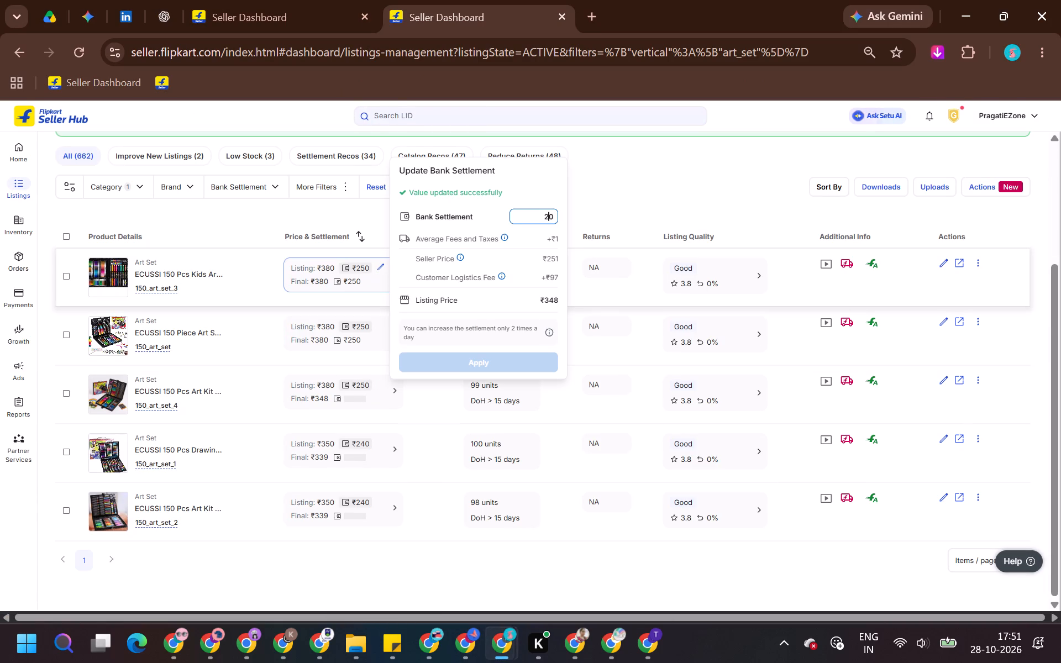
key(4)
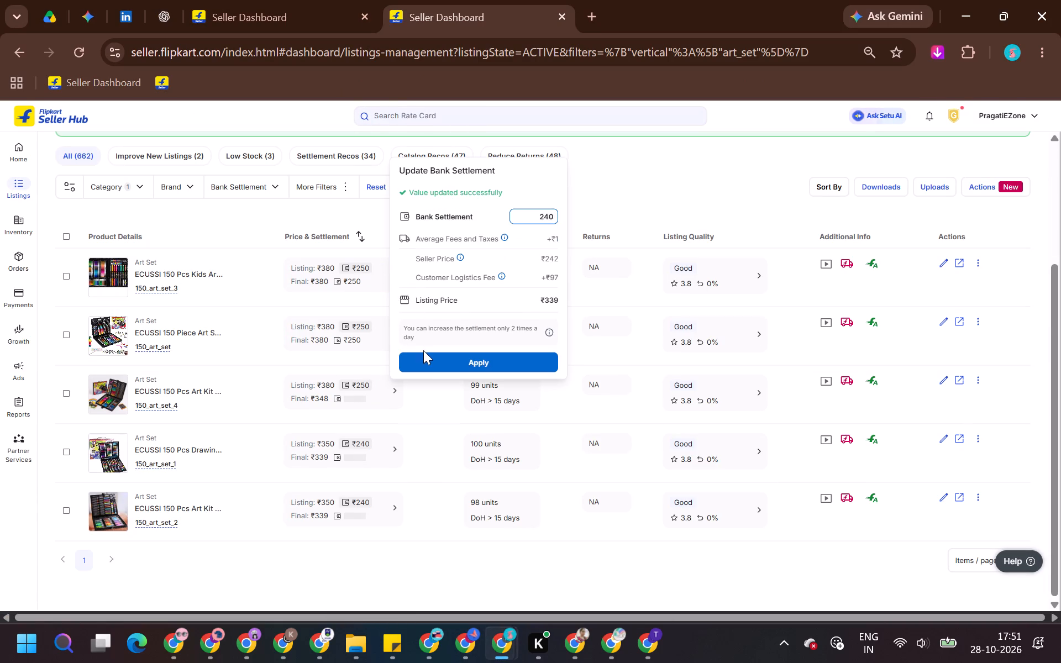
click(437, 357)
click(405, 392)
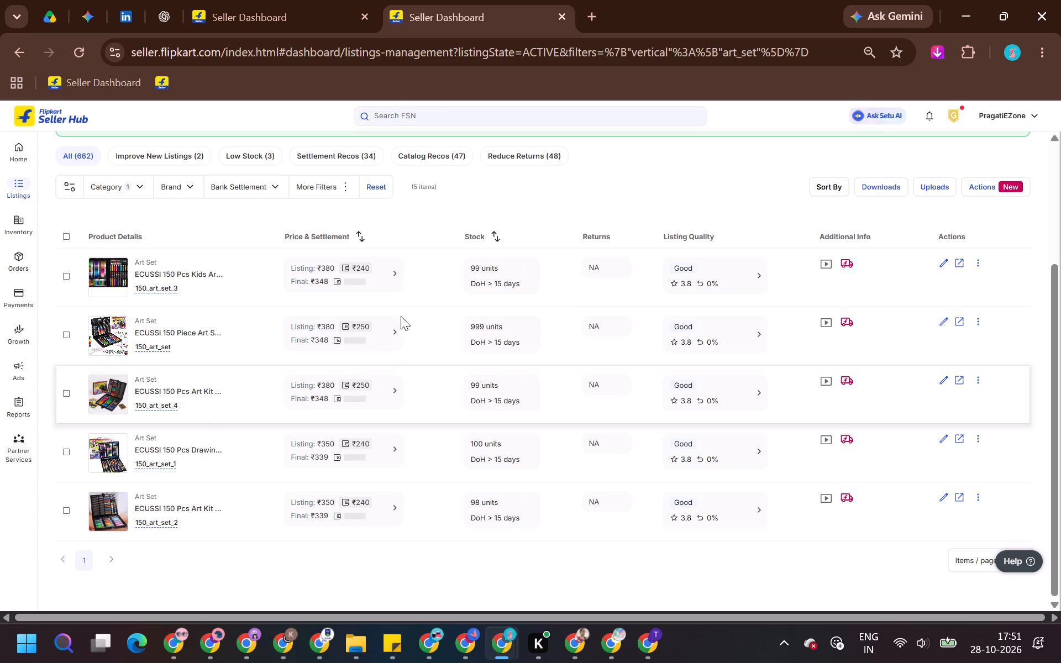
Set the bank settlement of the 150_art_set listing to ₹240 and apply it.
click(384, 325)
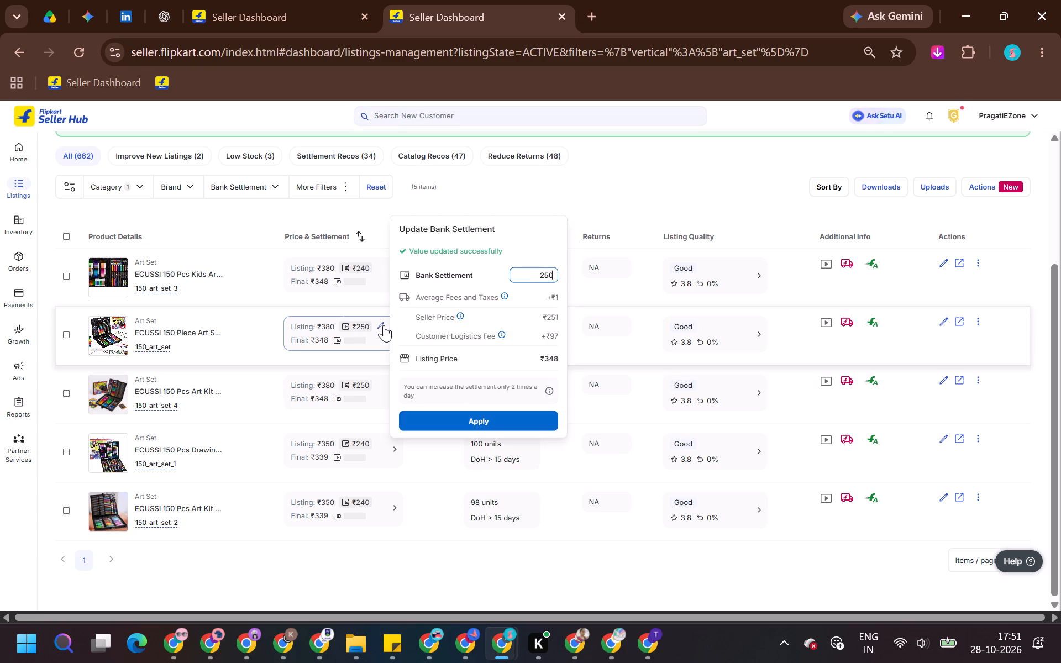
key(Left)
key(BackSpace)
key(4)
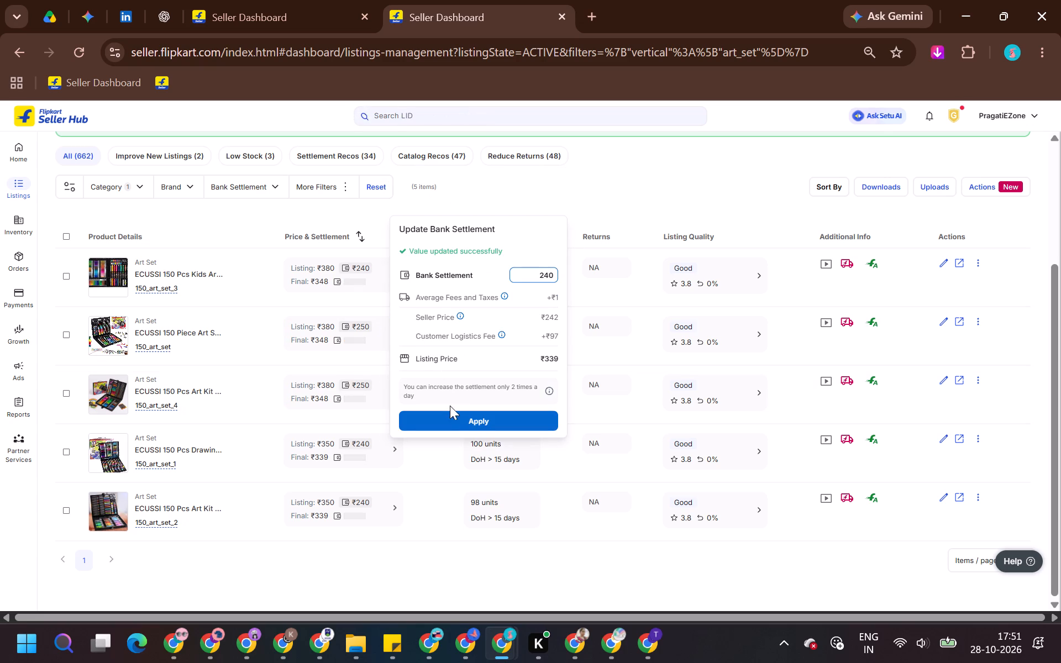
click(455, 420)
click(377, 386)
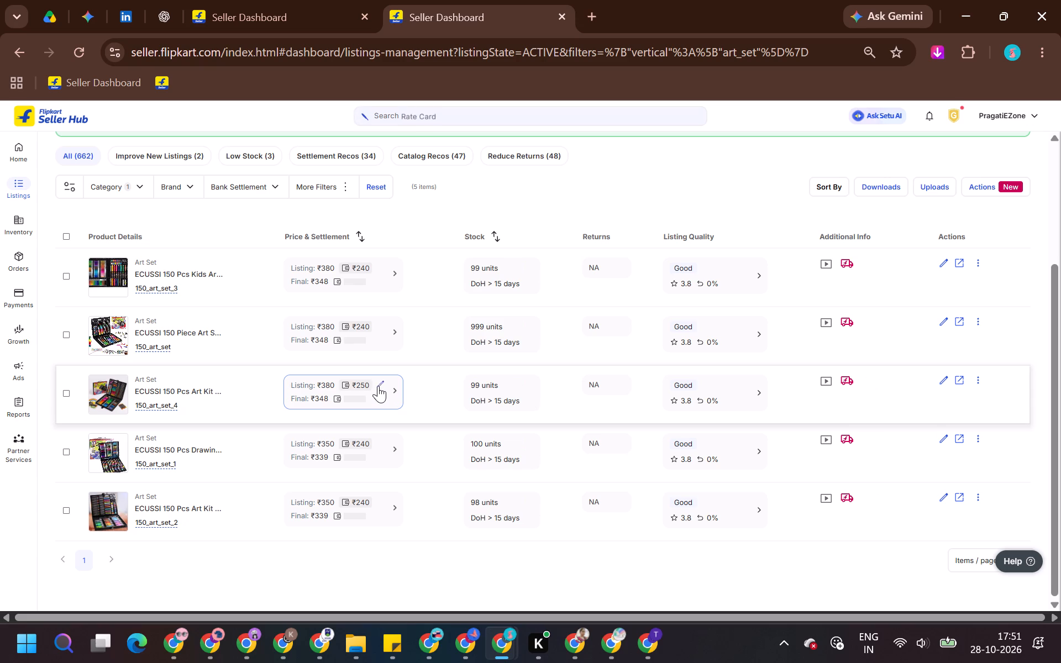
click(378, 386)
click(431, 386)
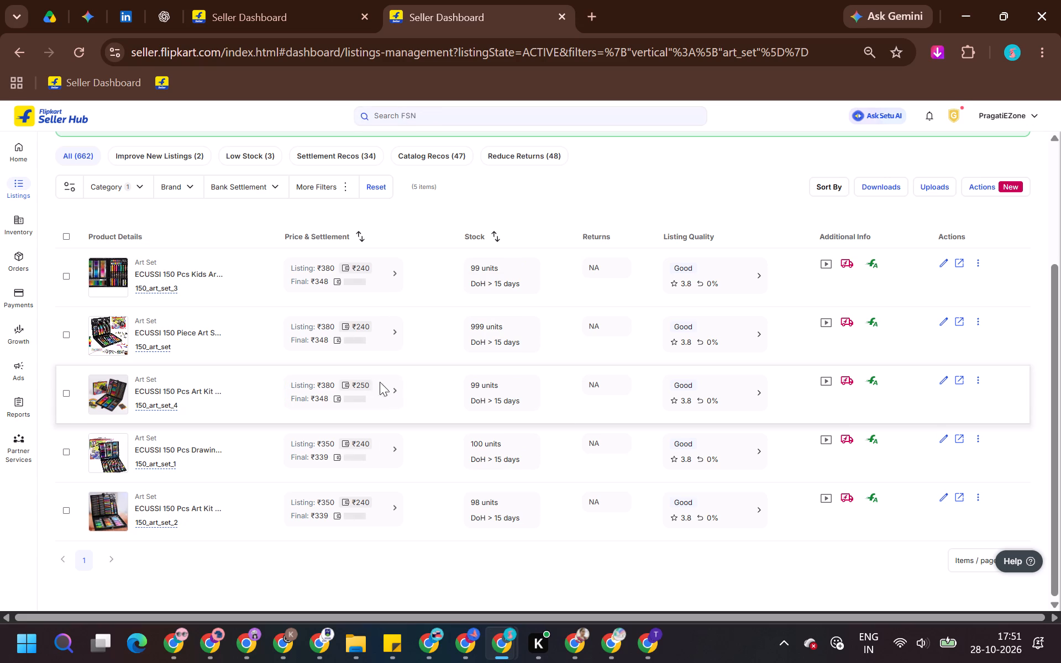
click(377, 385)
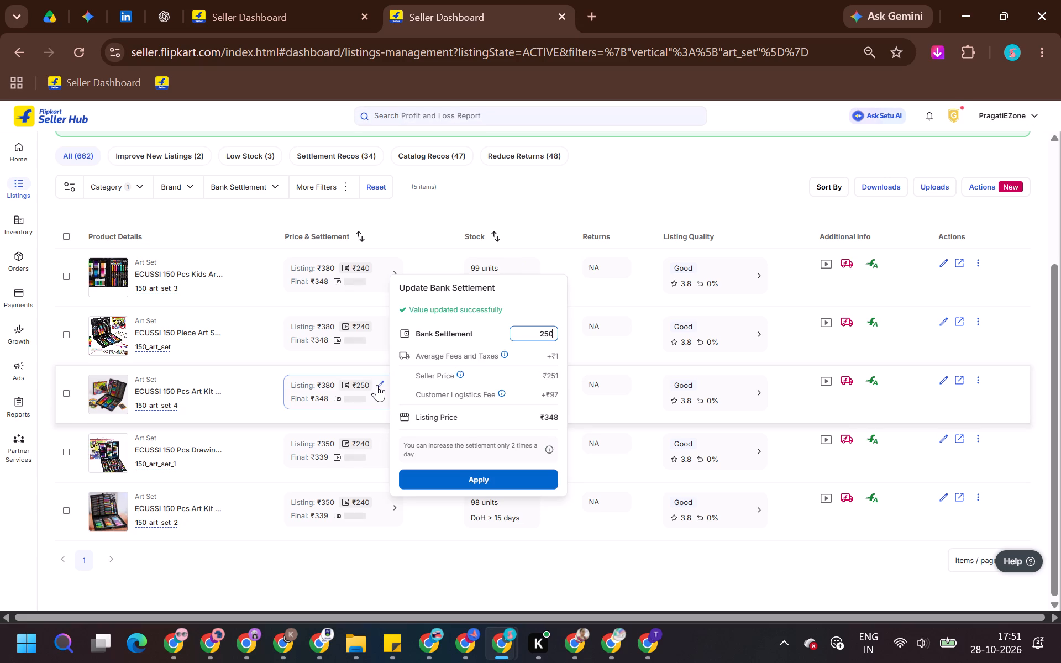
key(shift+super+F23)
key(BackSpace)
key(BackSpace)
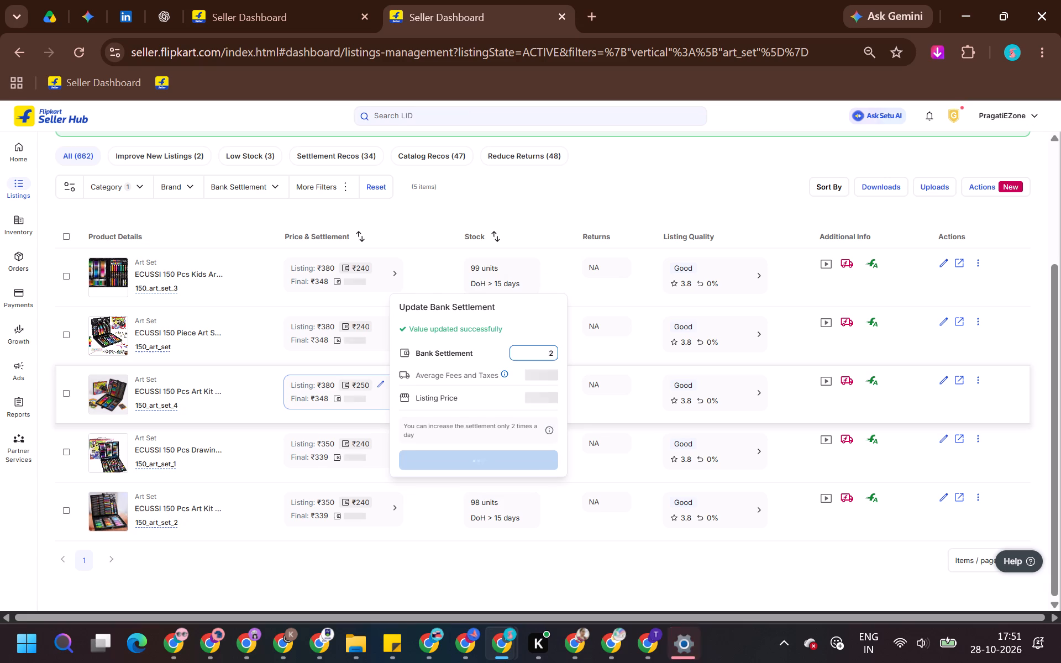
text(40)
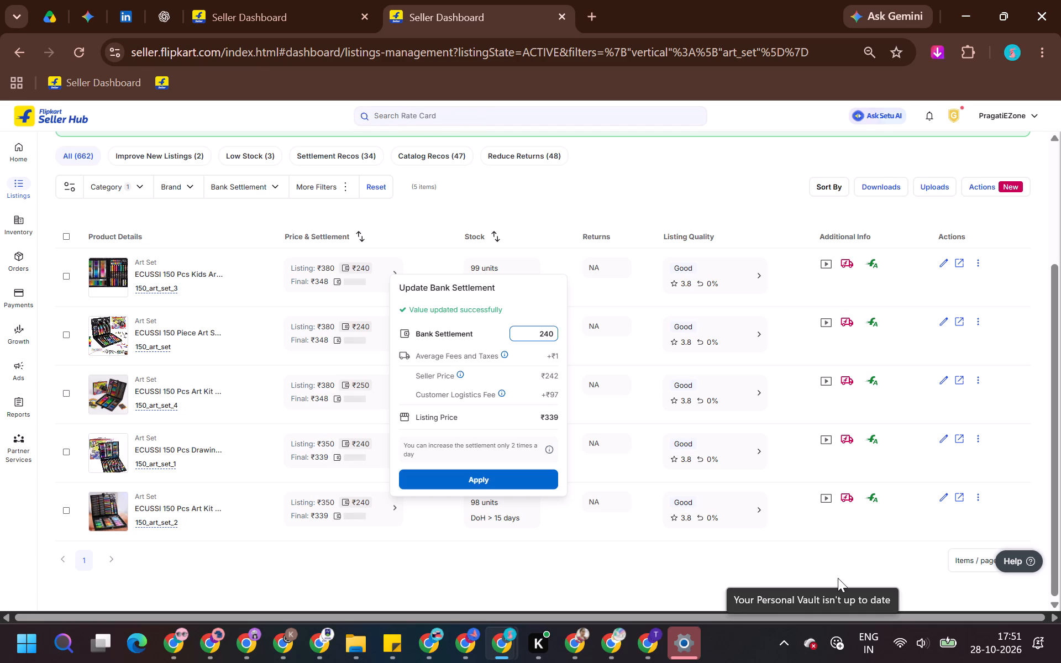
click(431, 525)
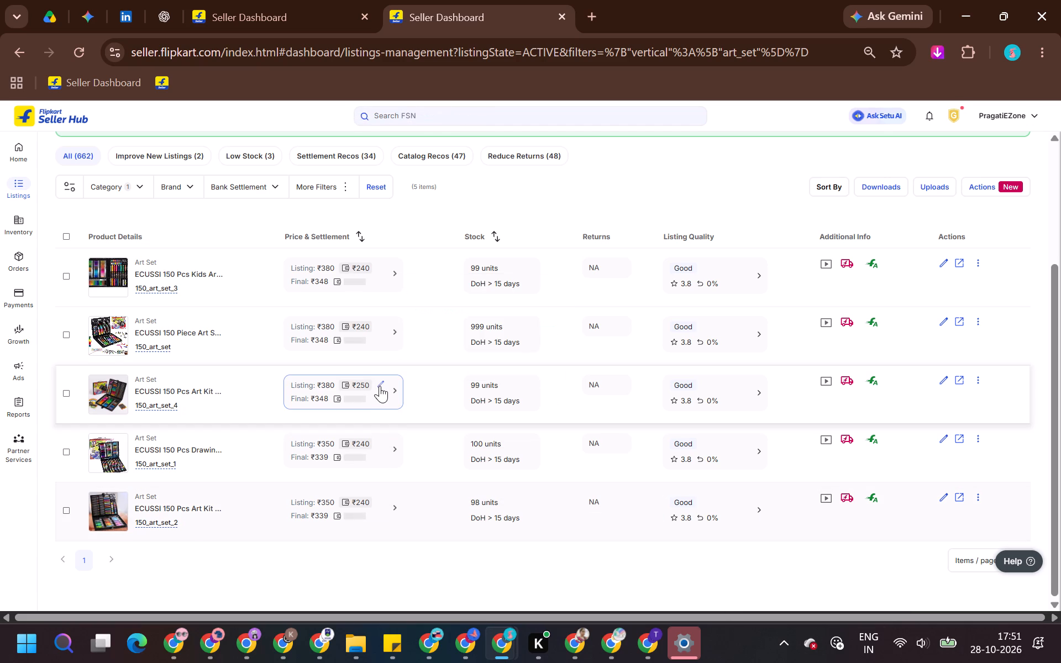
Set the bank settlement of the 150_art_set_4 listing to ₹240 and apply it.
click(380, 386)
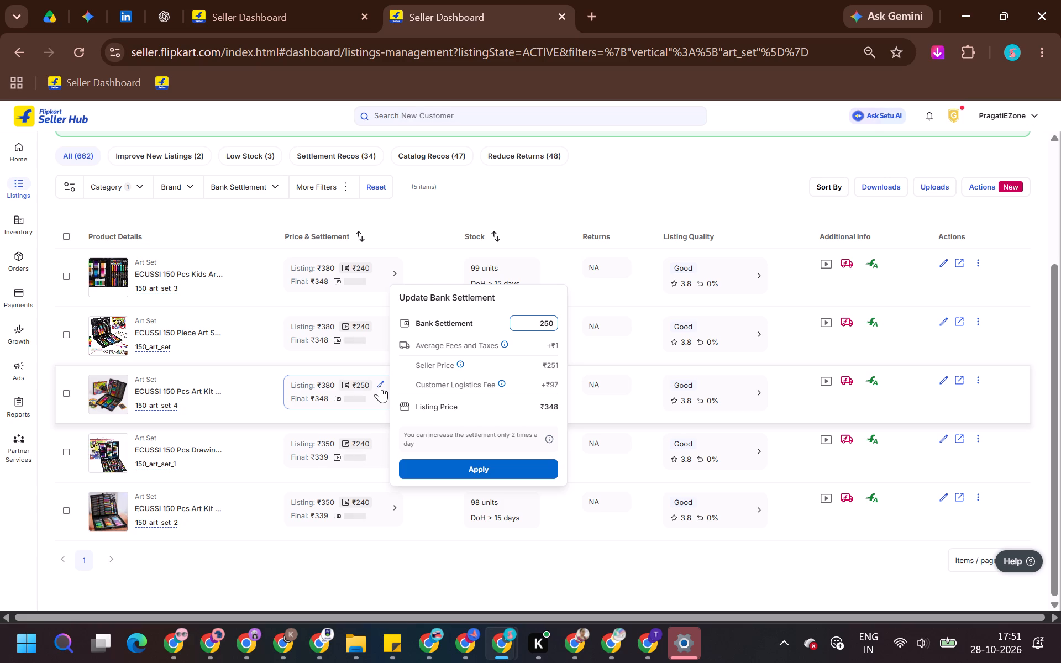
key(Left)
key(BackSpace)
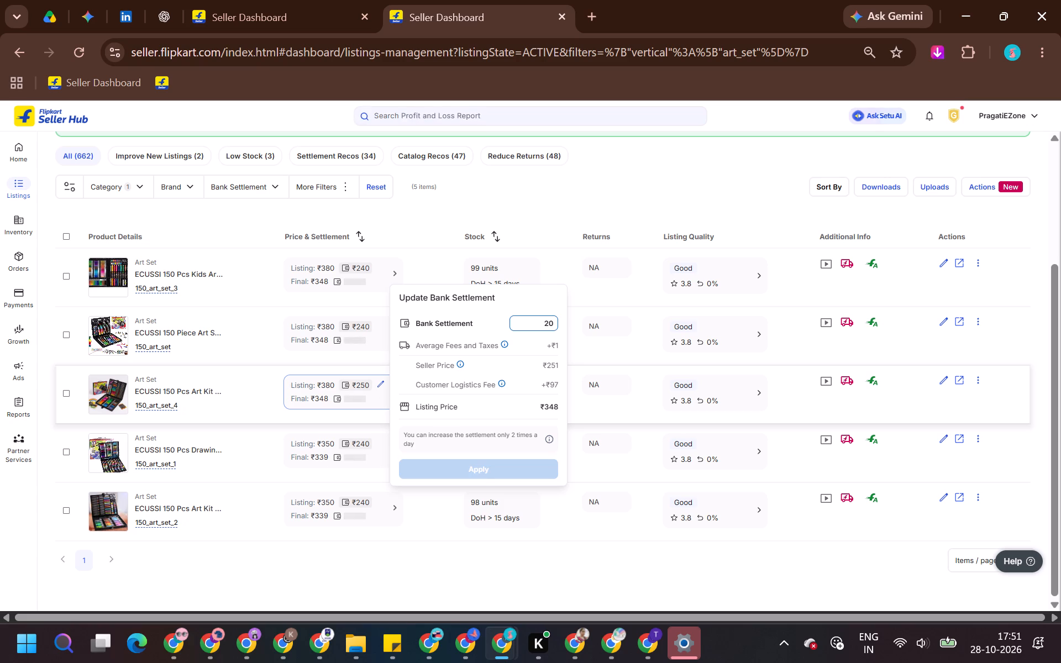
key(4)
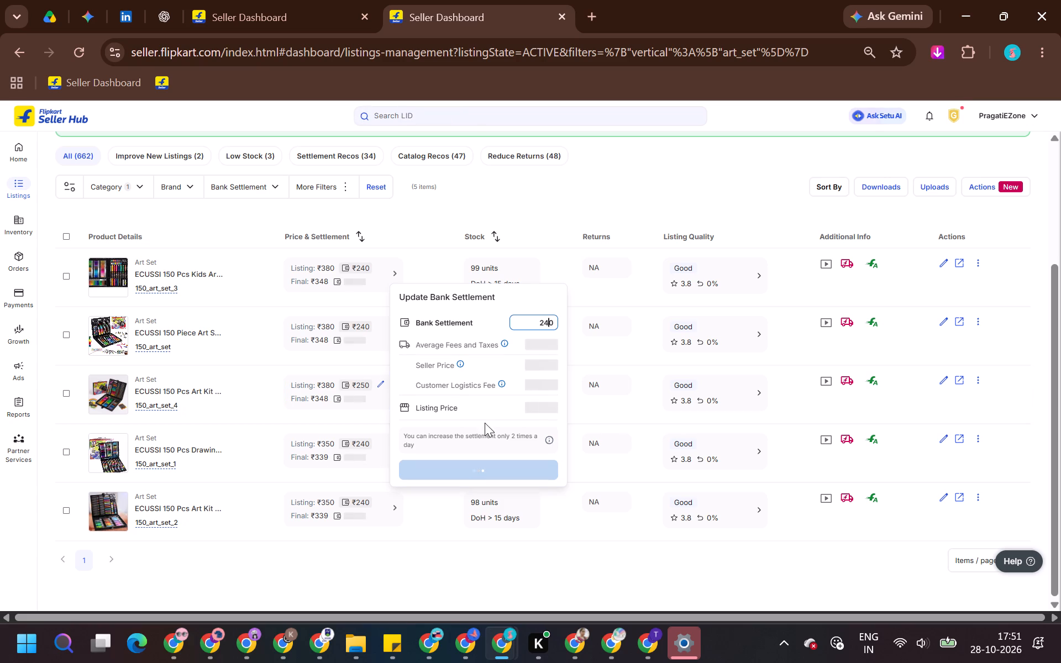
click(492, 459)
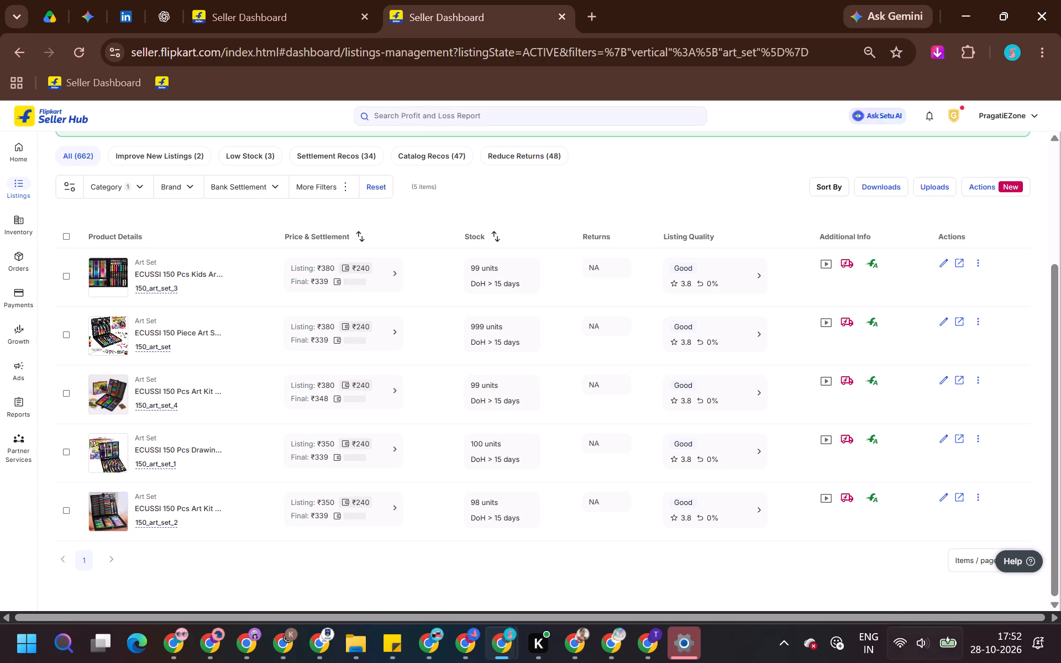
Open the system calendar to view the October 2026 dates.
click(980, 641)
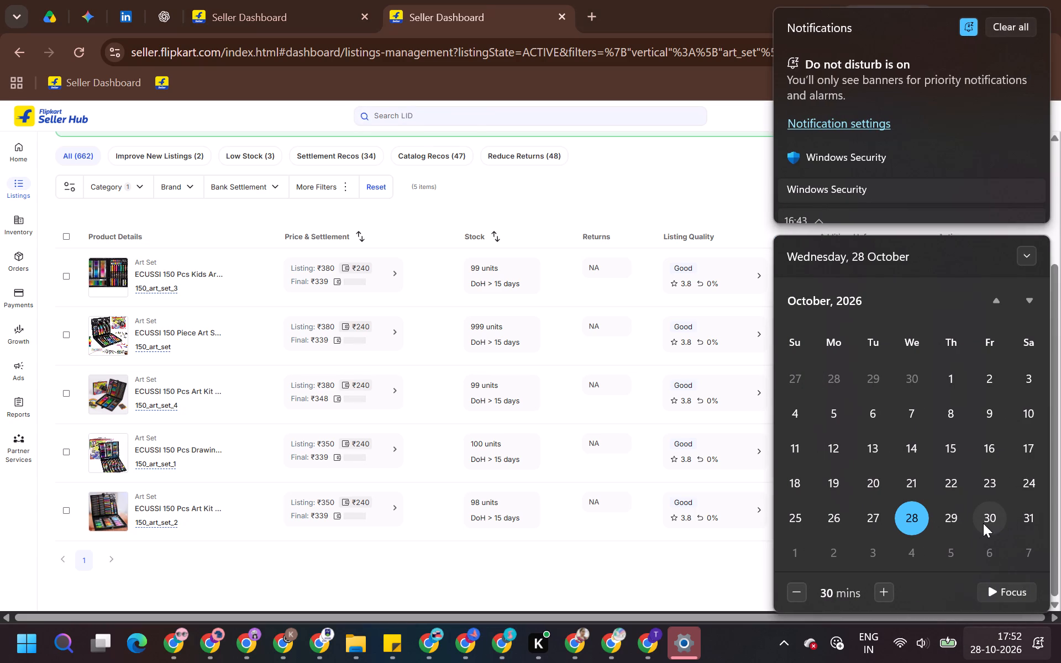
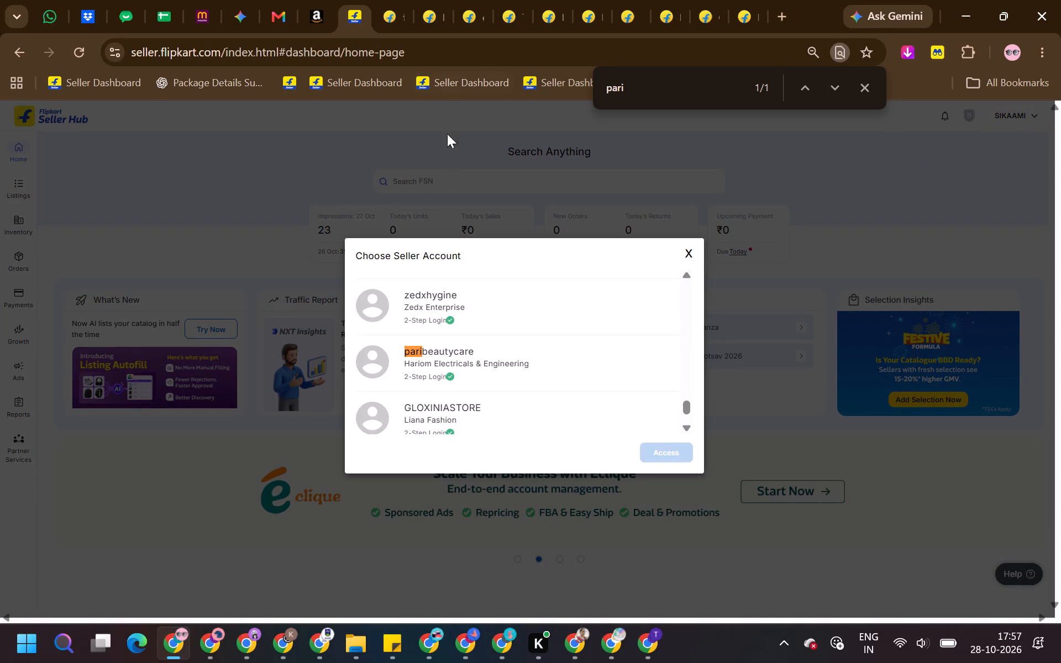
Switch the Seller Hub to the paribeautycare account and open its dashboard.
click(553, 317)
click(554, 339)
click(673, 456)
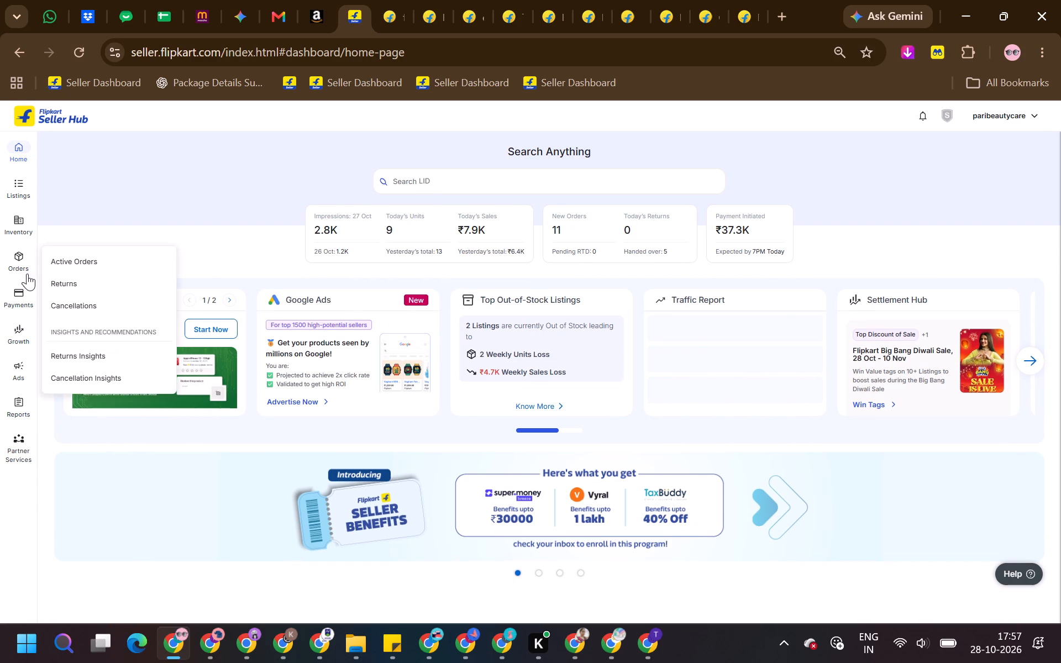
Open the paribeautycare account's Payments Overview and look over its upcoming and previous payments.
click(20, 297)
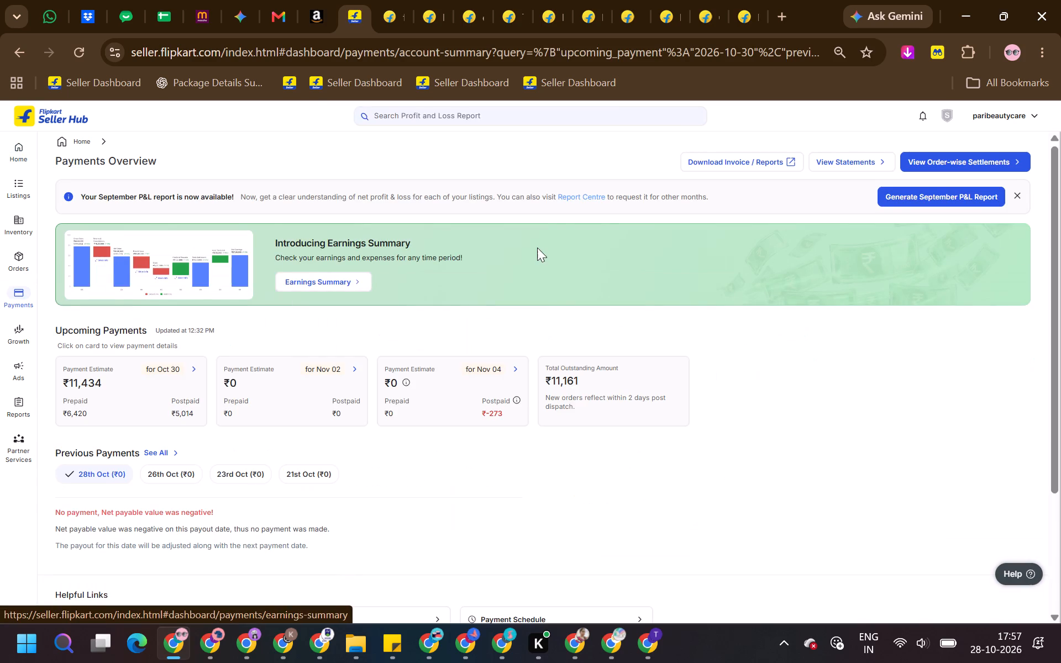
scroll(537, 248, down, 2)
scroll(168, 269, up, 1)
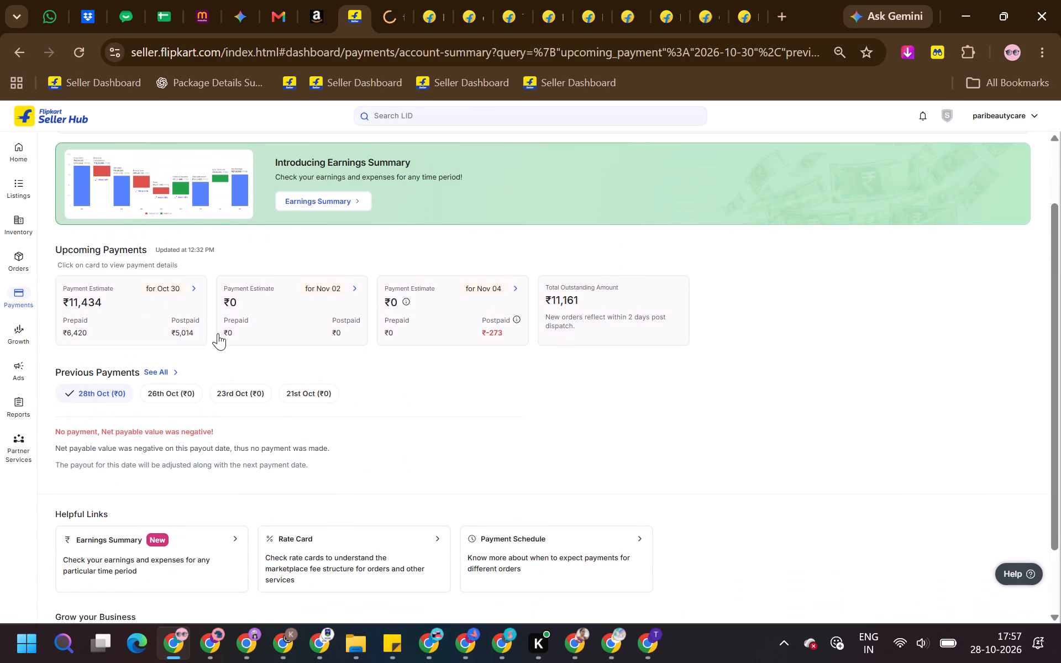
Open the Seller Hub home page in a separate tab and check the Payment Initiated card.
right_click(20, 152)
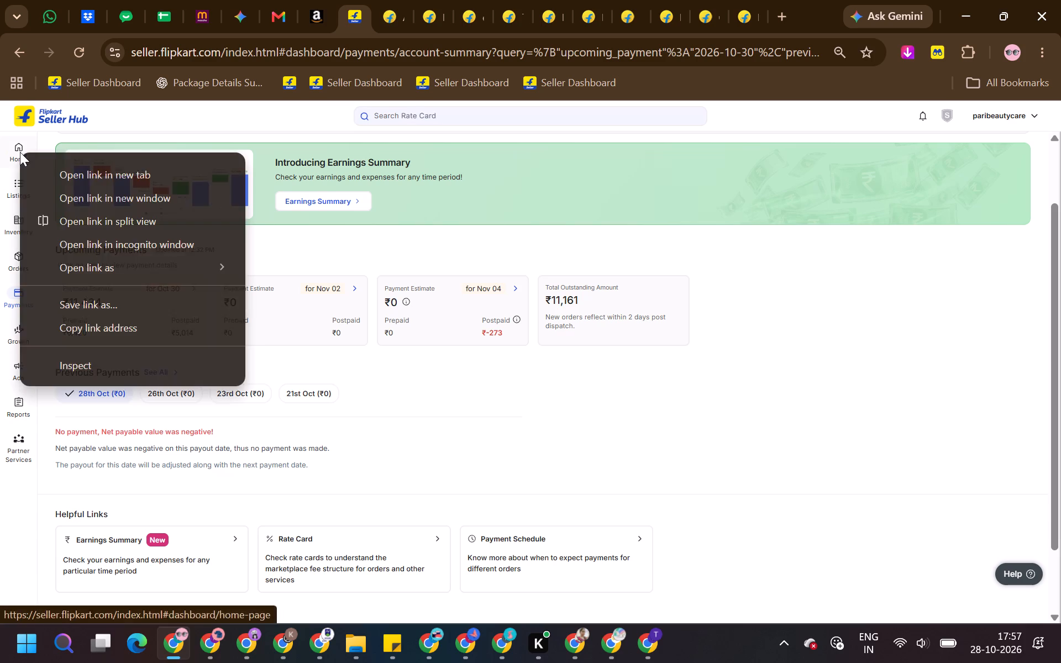
click(59, 176)
click(396, 12)
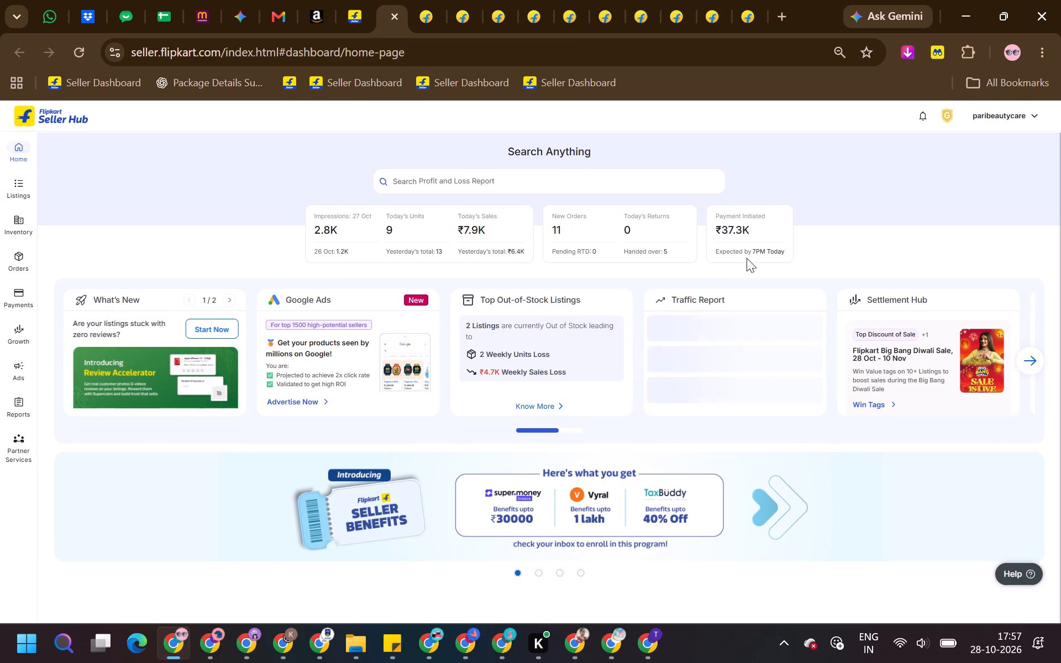
Return to the Payments Overview and examine the upcoming payment estimates, outstanding amount and previous payments against the home page figure.
click(363, 24)
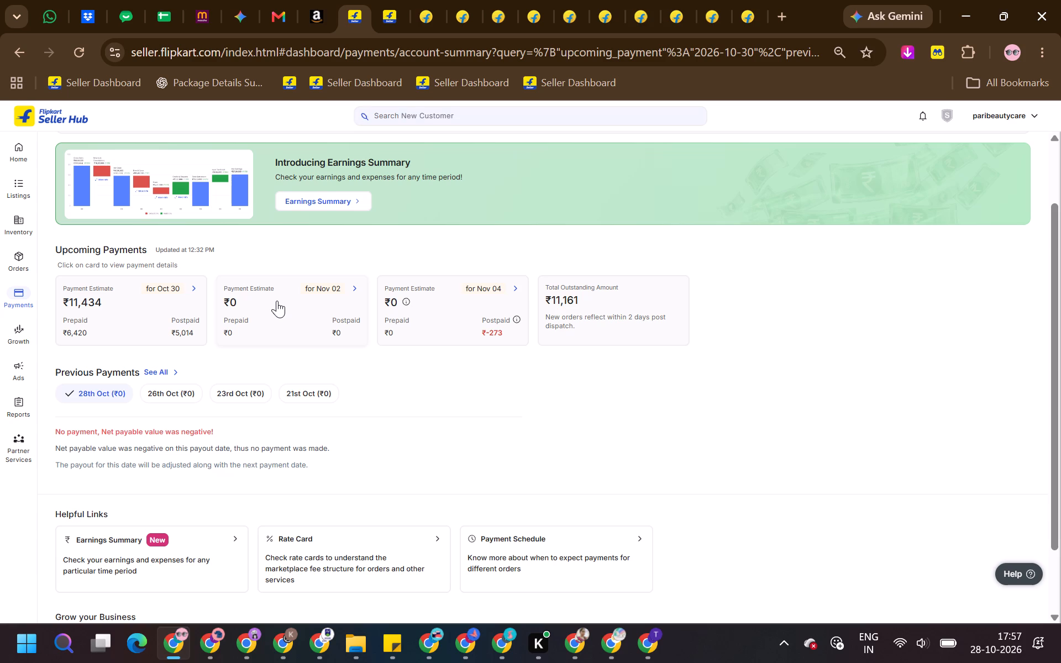
scroll(269, 369, down, 4)
scroll(269, 369, up, 1)
scroll(277, 361, down, 7)
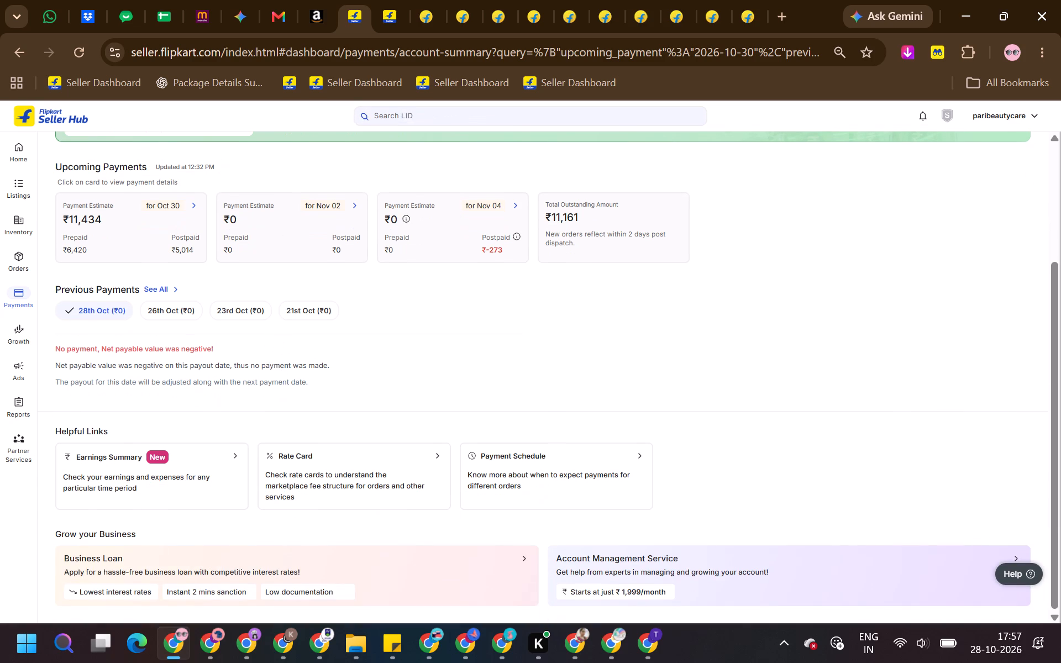
scroll(332, 298, up, 2)
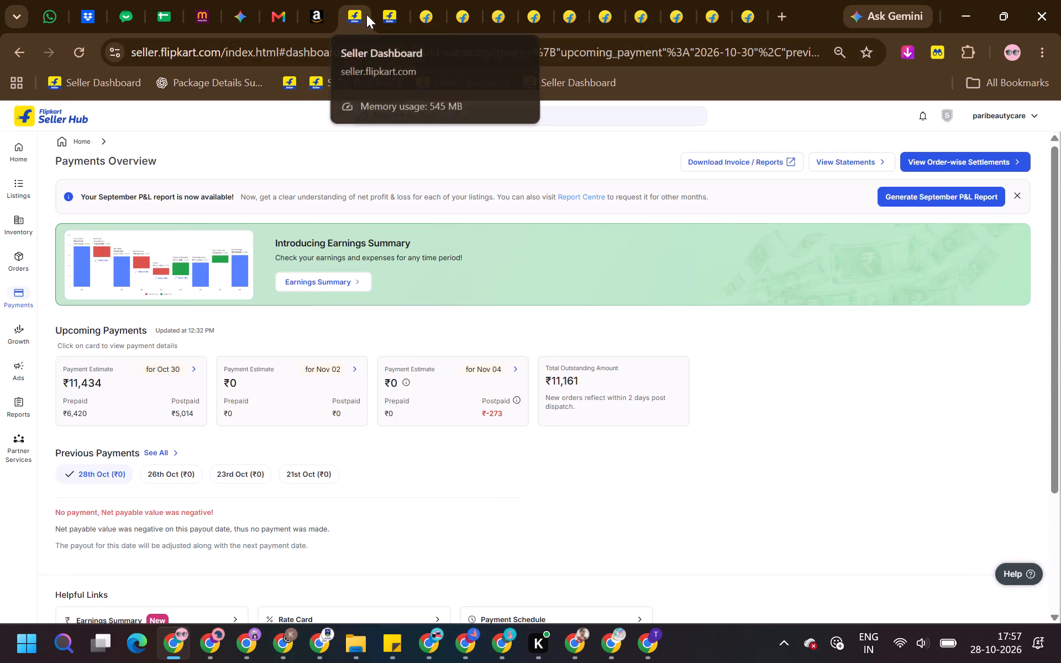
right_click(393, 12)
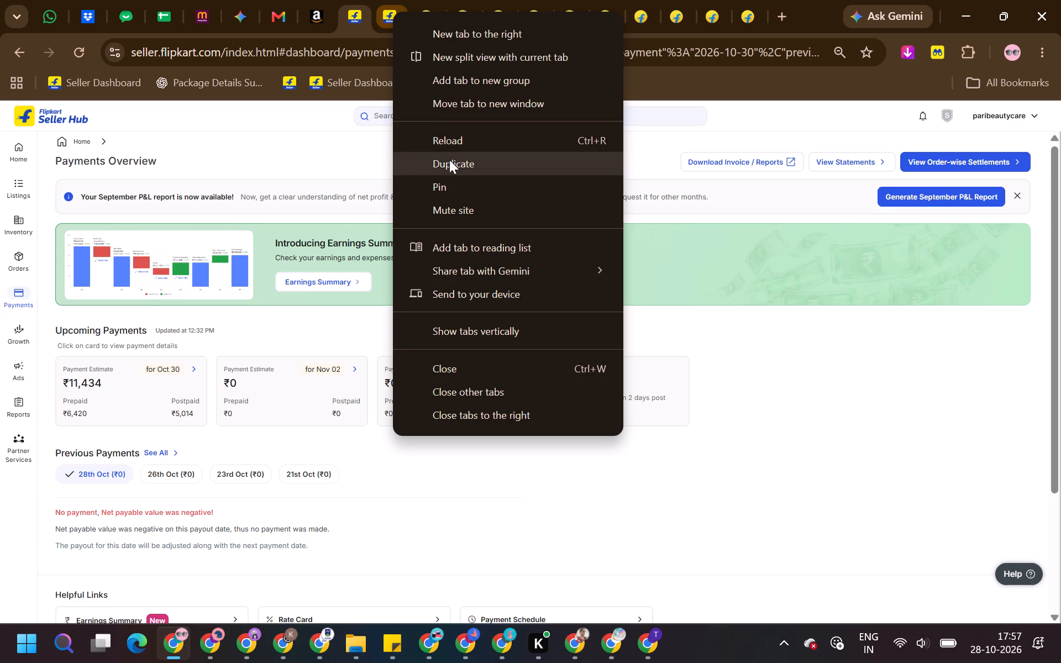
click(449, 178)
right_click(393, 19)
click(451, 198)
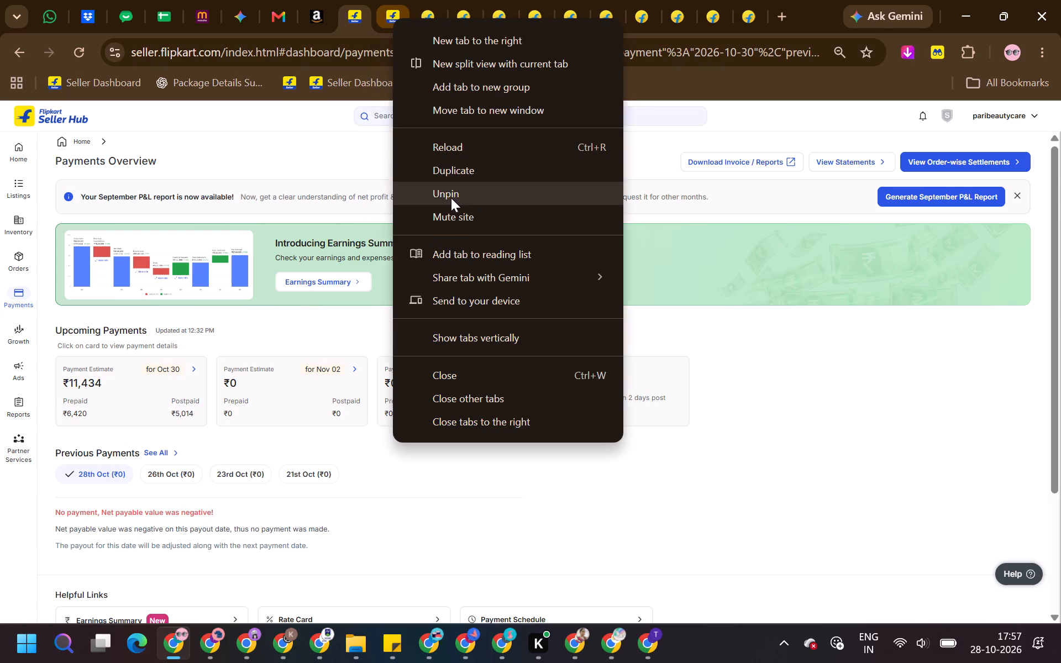
Close the extra Seller Hub home page tab and return to the Payments Overview.
click(397, 22)
click(397, 14)
click(355, 14)
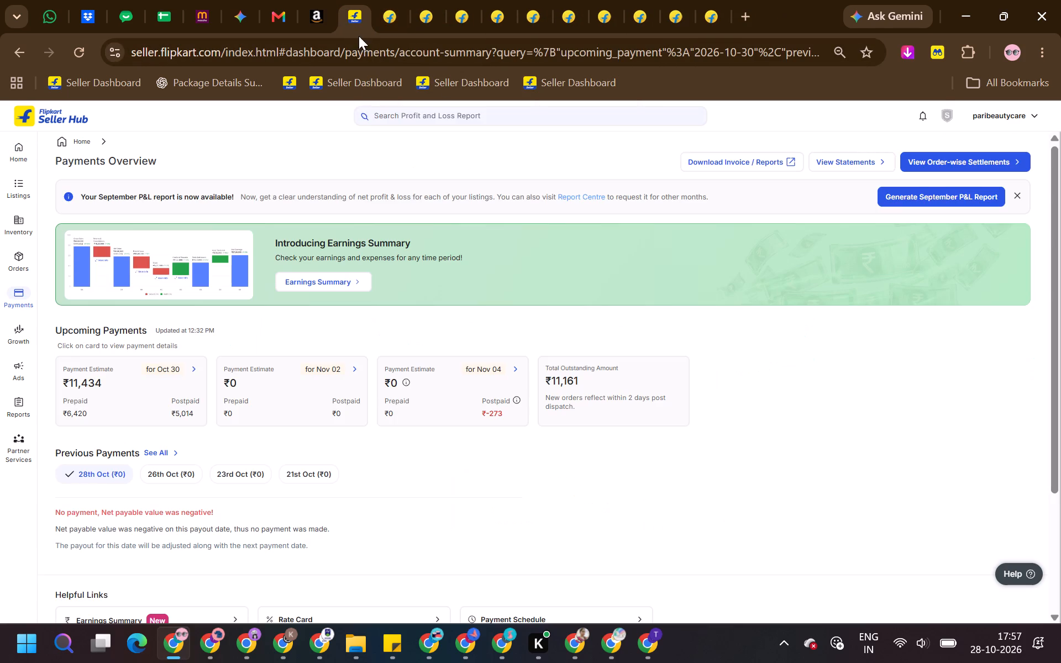